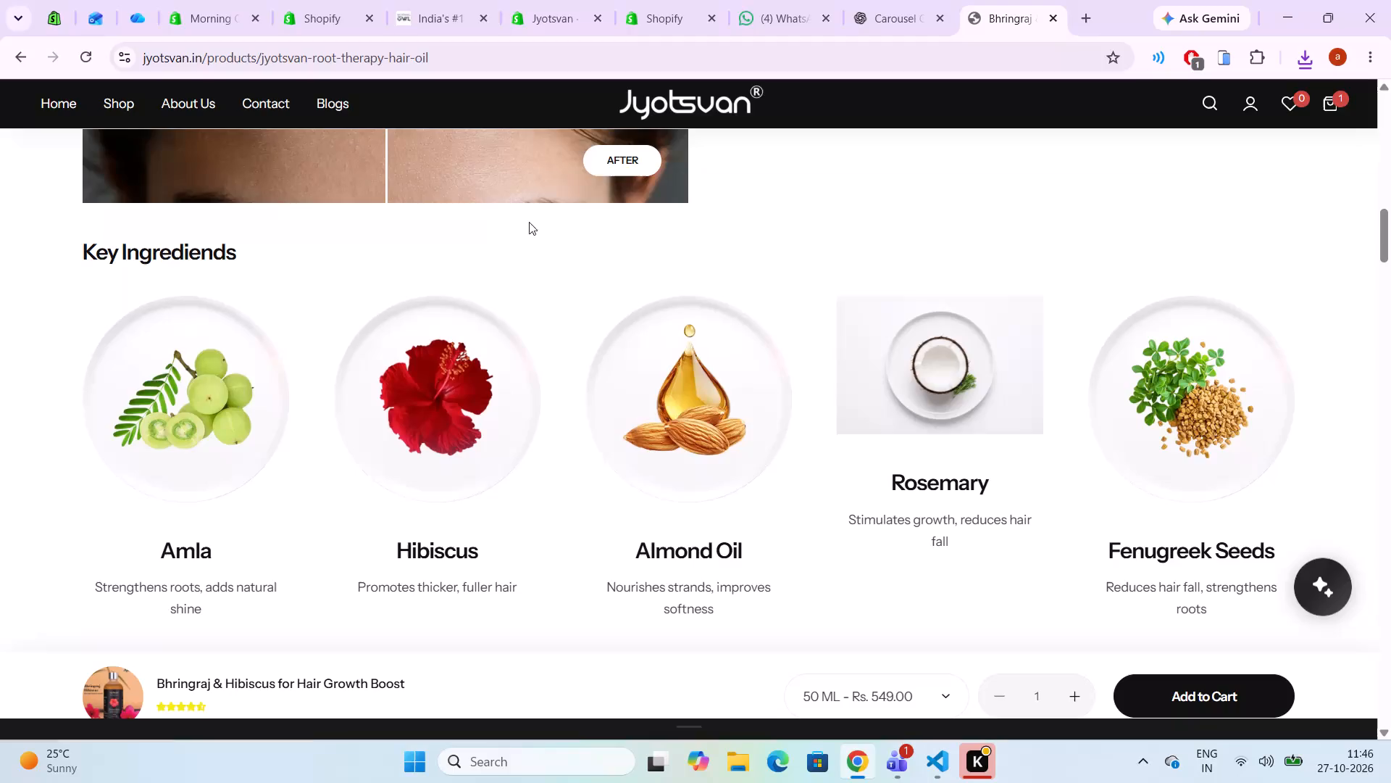
Examine the Key Ingredients section and surrounding content on the live Bhringraj & Hibiscus product page and in its theme editor preview.
{"action": "scroll", "coordinate": [630, 478], "scroll_direction": "down", "scroll_amount": 1}
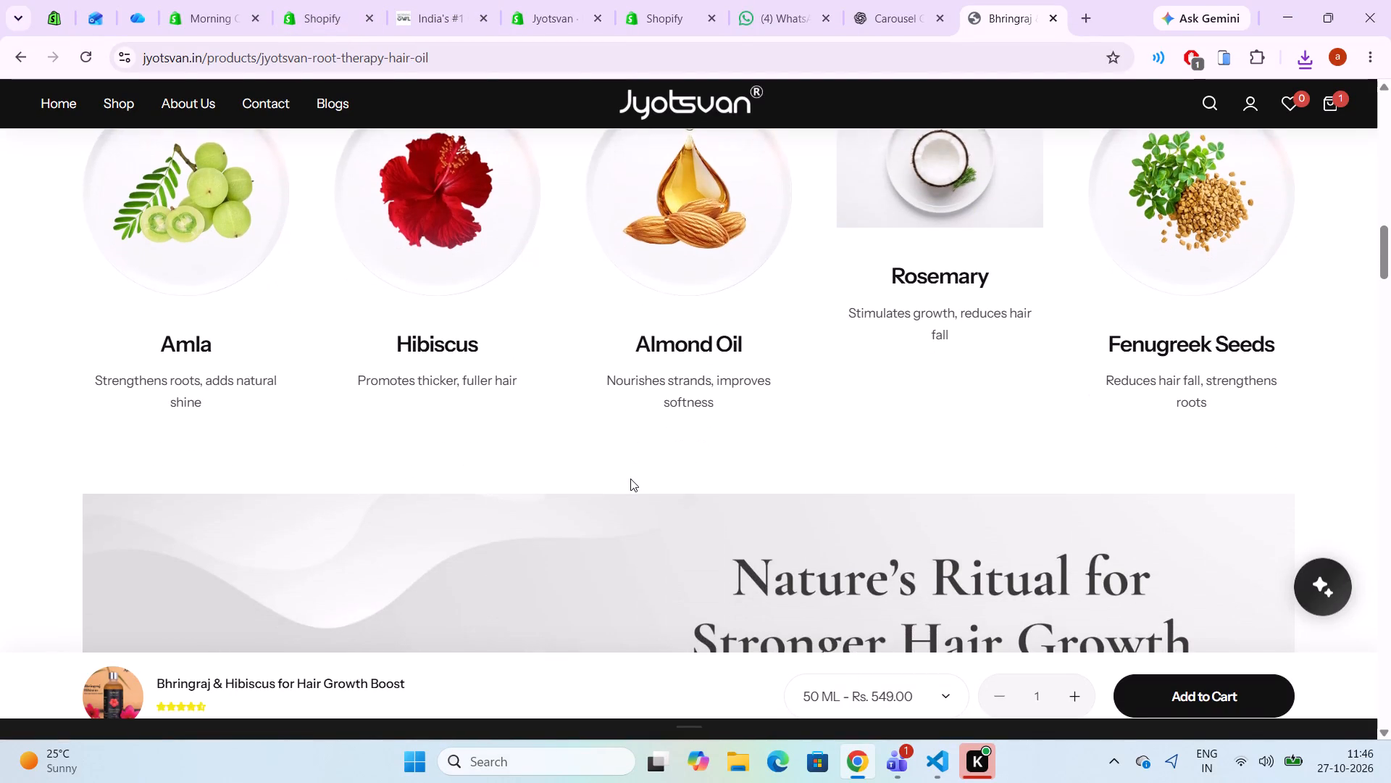
{"action": "scroll", "coordinate": [630, 478], "scroll_direction": "down", "scroll_amount": 1}
{"action": "scroll", "coordinate": [630, 478], "scroll_direction": "up", "scroll_amount": 1}
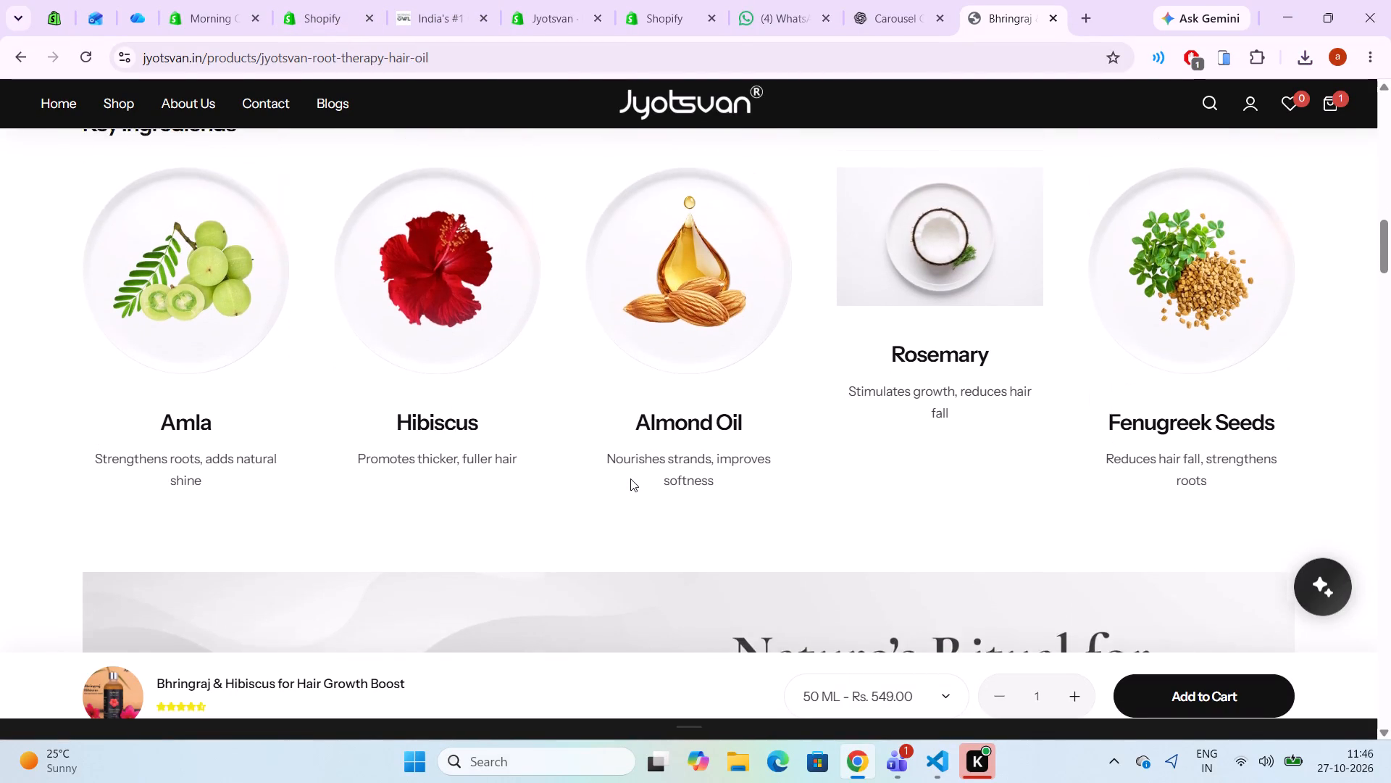
{"action": "scroll", "coordinate": [630, 478], "scroll_direction": "up", "scroll_amount": 1}
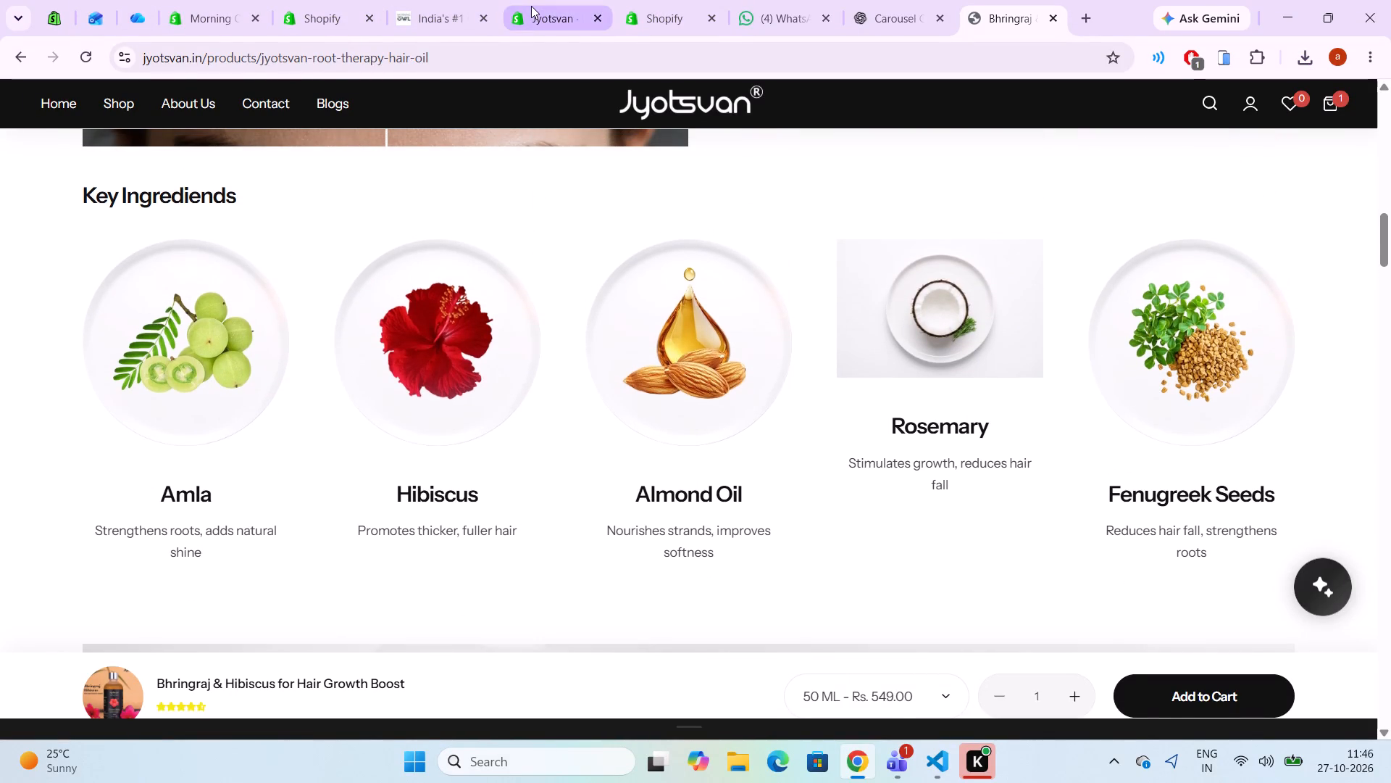
{"action": "left_click", "coordinate": [531, 6]}
{"action": "scroll", "coordinate": [346, 318], "scroll_direction": "up", "scroll_amount": 1}
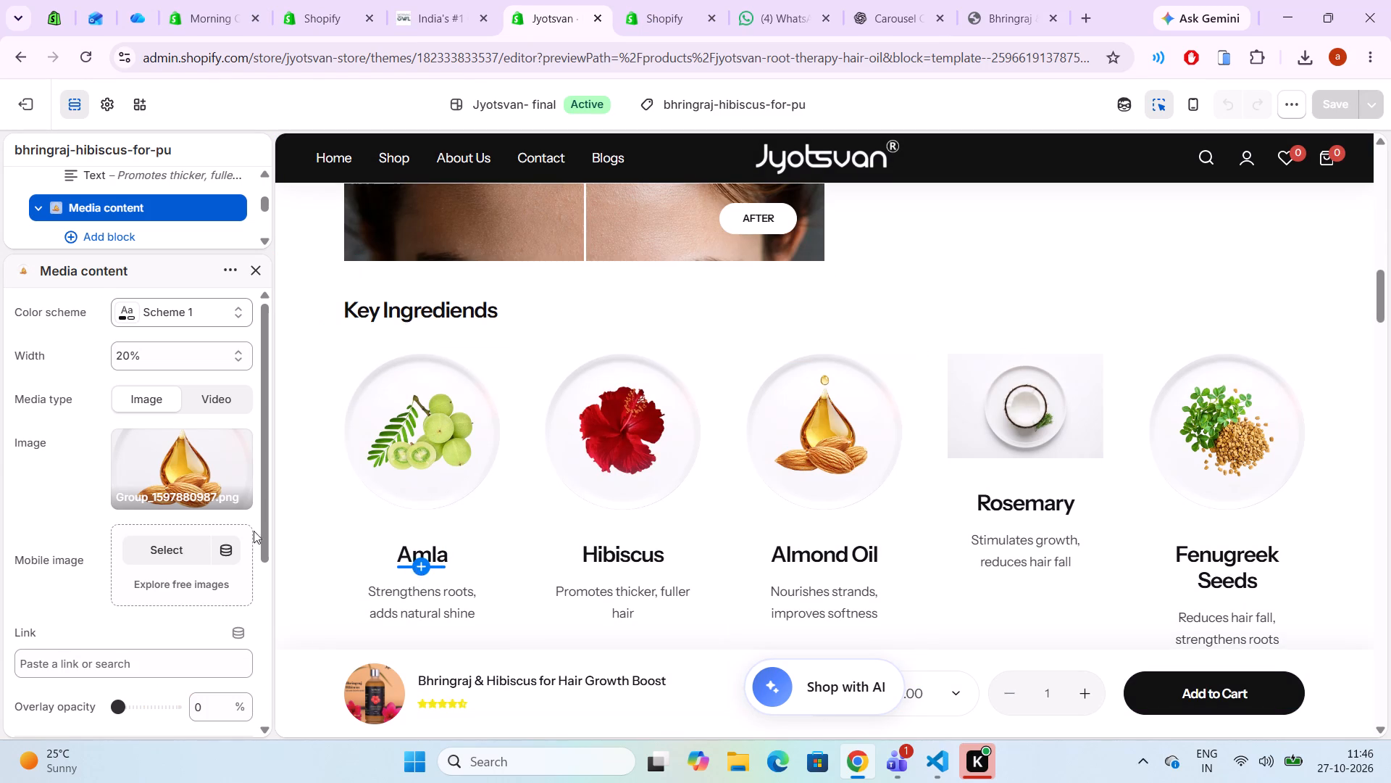
{"action": "scroll", "coordinate": [352, 544], "scroll_direction": "down", "scroll_amount": 1}
{"action": "scroll", "coordinate": [709, 478], "scroll_direction": "down", "scroll_amount": 3}
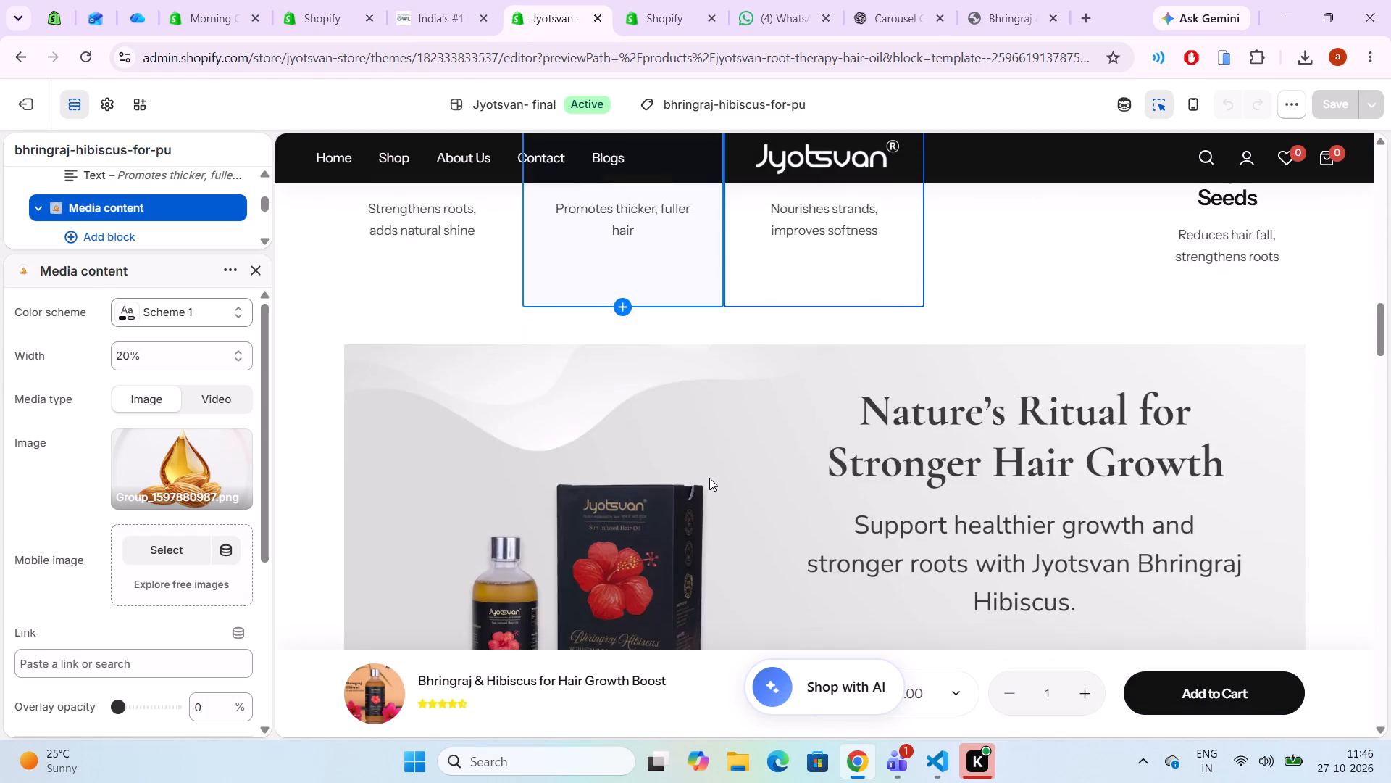
{"action": "scroll", "coordinate": [709, 478], "scroll_direction": "down", "scroll_amount": 10}
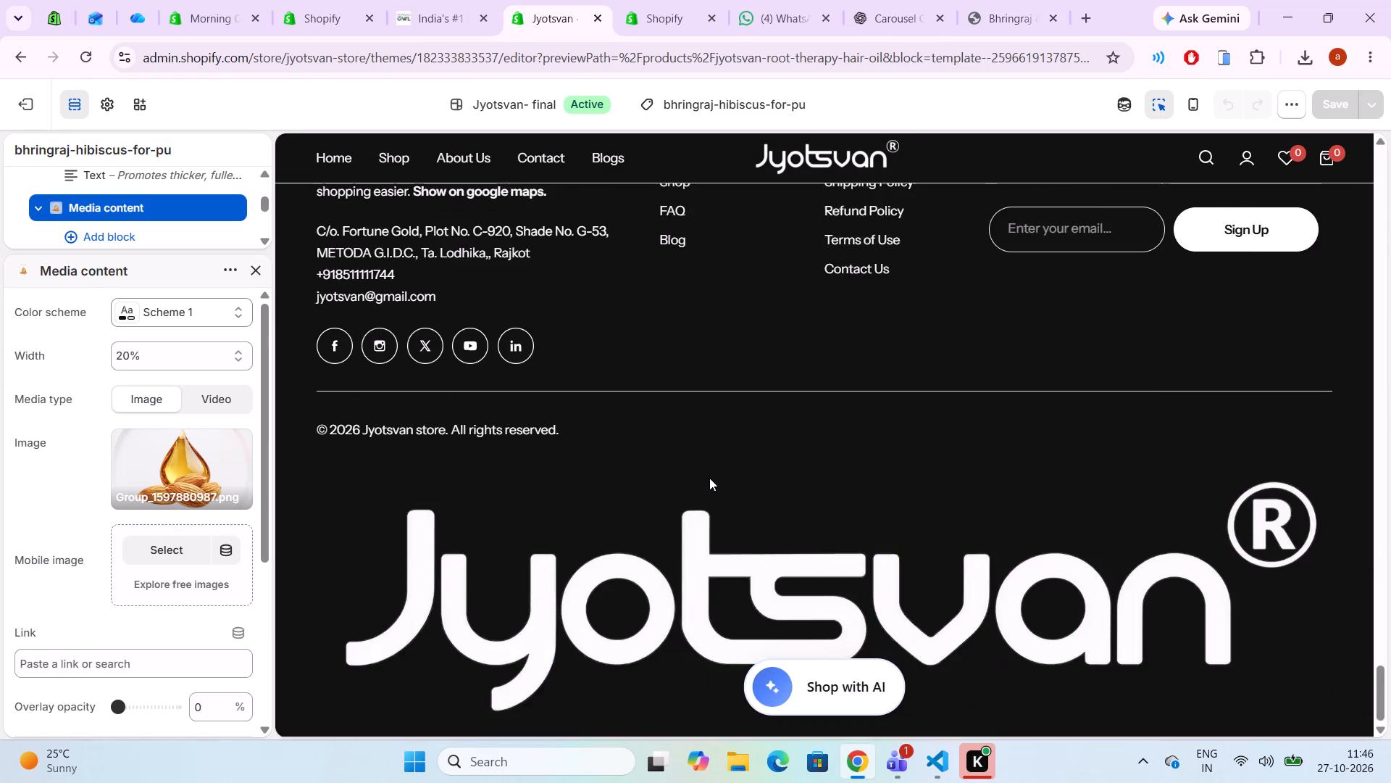
{"action": "scroll", "coordinate": [709, 478], "scroll_direction": "down", "scroll_amount": 1}
{"action": "scroll", "coordinate": [709, 478], "scroll_direction": "up", "scroll_amount": 12}
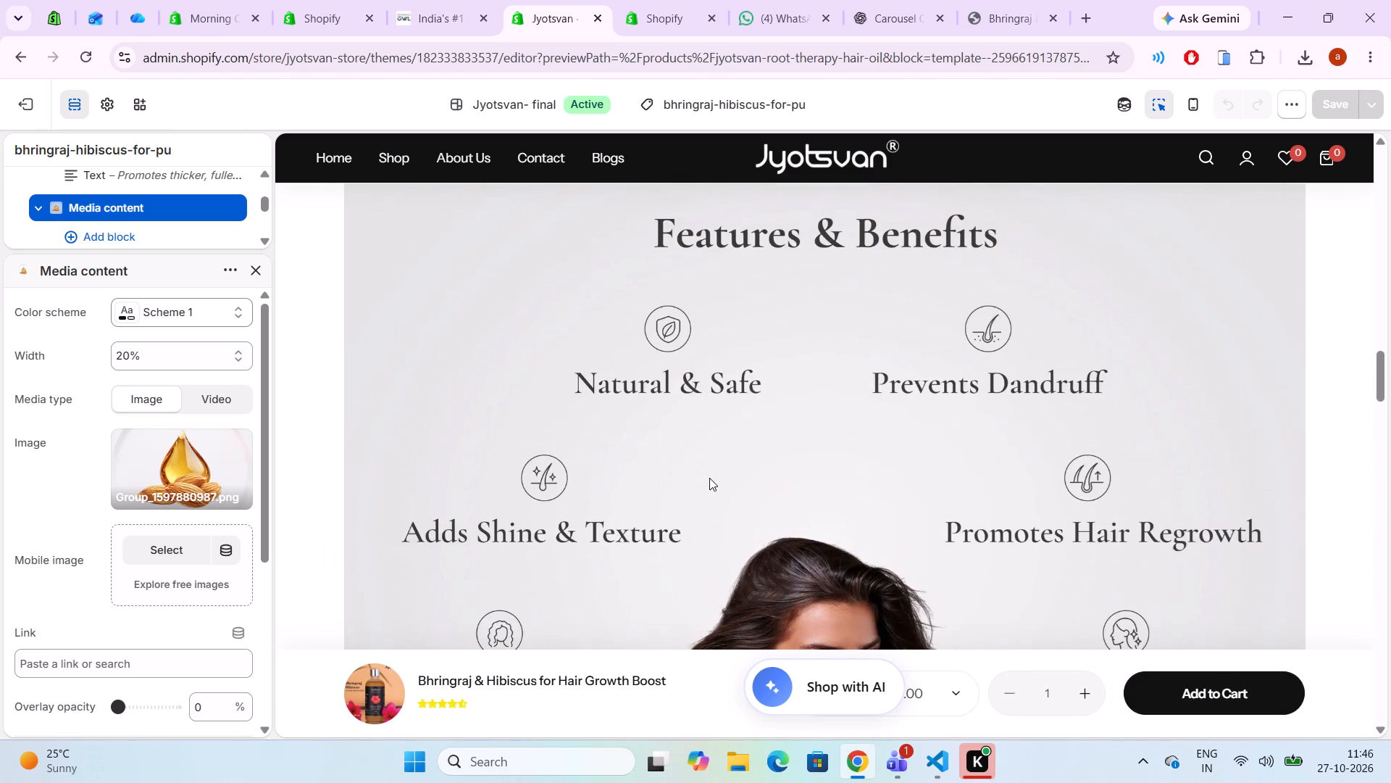
{"action": "scroll", "coordinate": [589, 337], "scroll_direction": "up", "scroll_amount": 5}
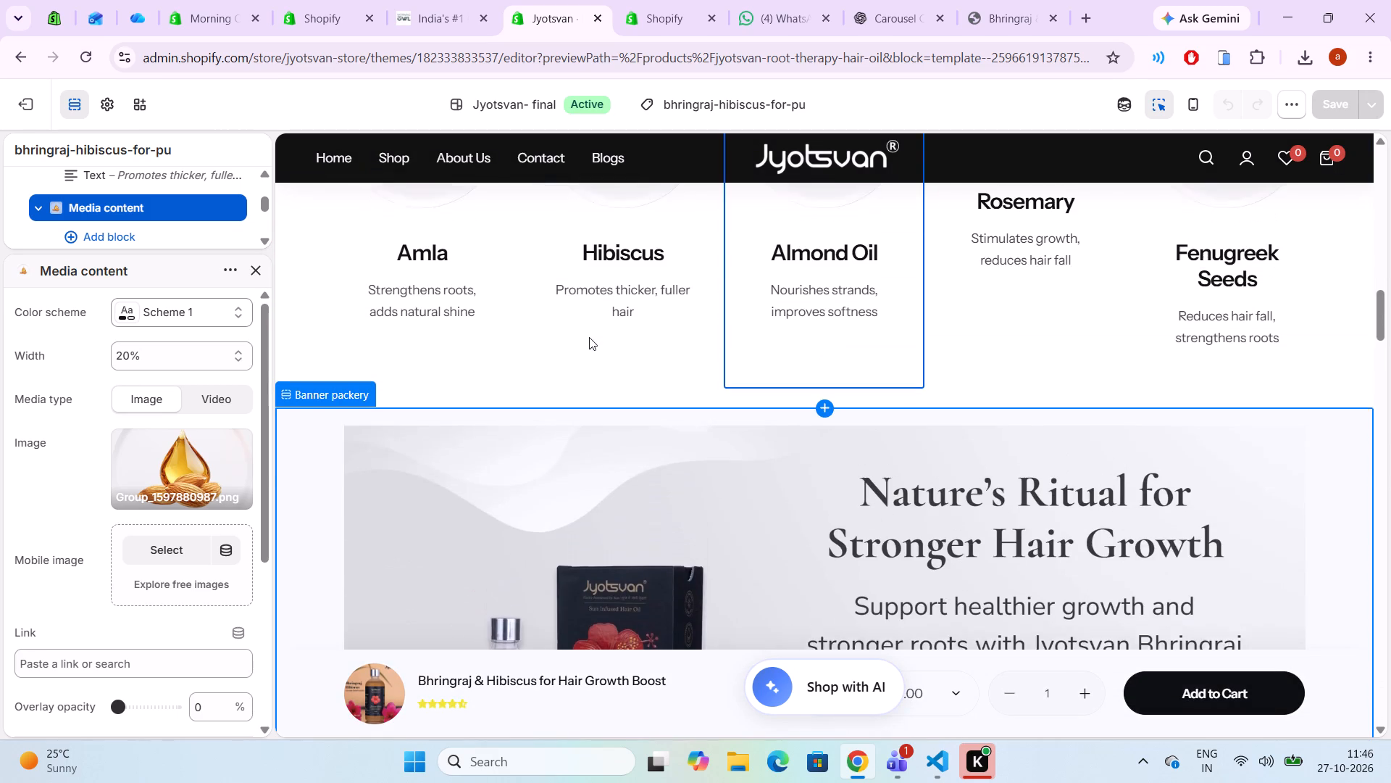
{"action": "scroll", "coordinate": [589, 337], "scroll_direction": "up", "scroll_amount": 1}
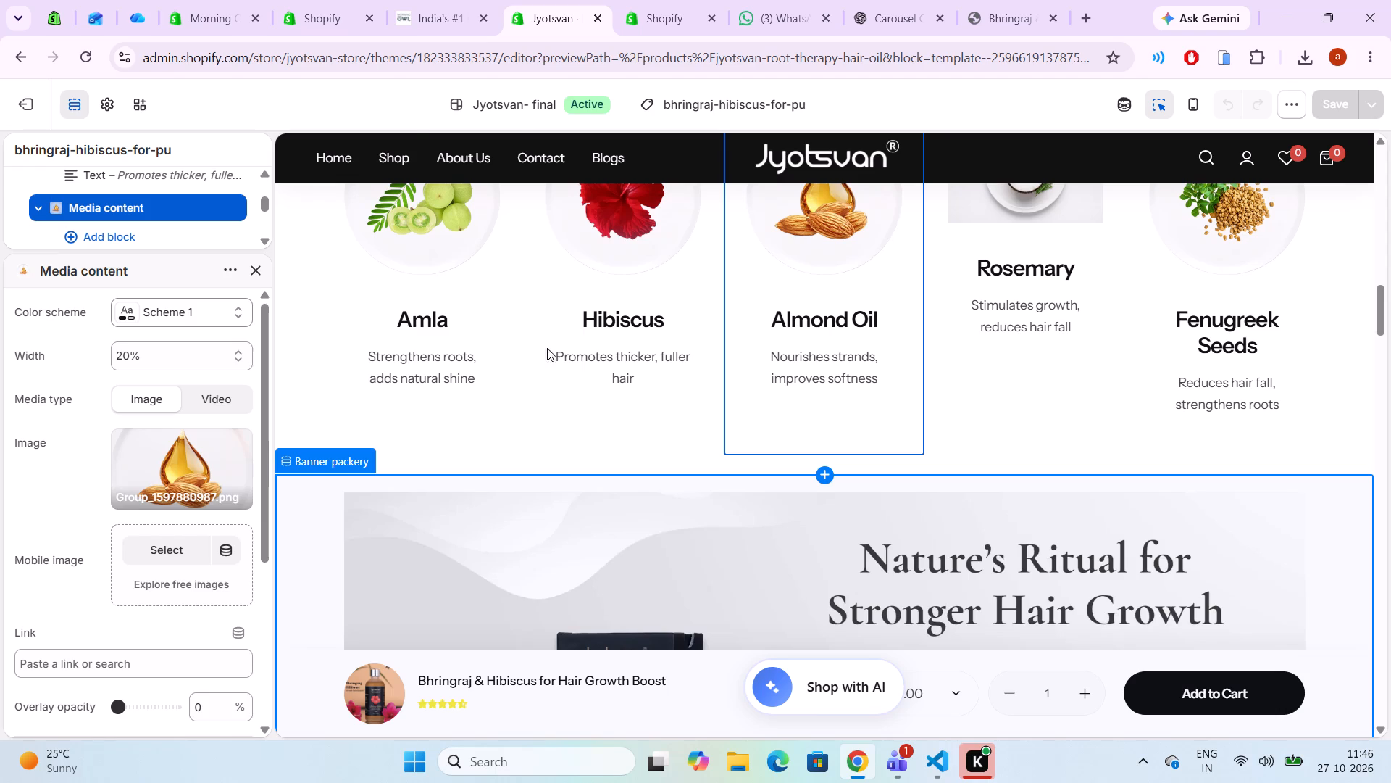
{"action": "scroll", "coordinate": [670, 497], "scroll_direction": "up", "scroll_amount": 2}
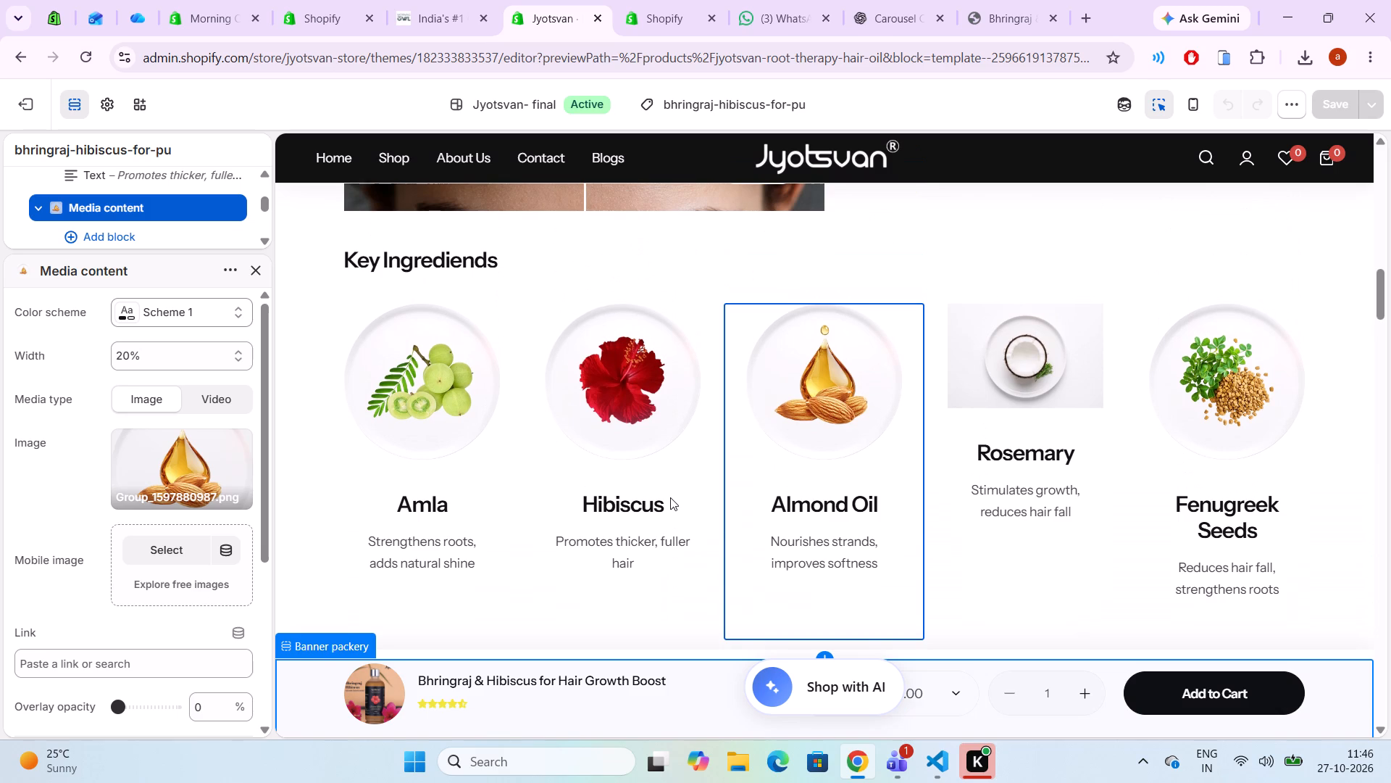
{"action": "scroll", "coordinate": [670, 497], "scroll_direction": "up", "scroll_amount": 2}
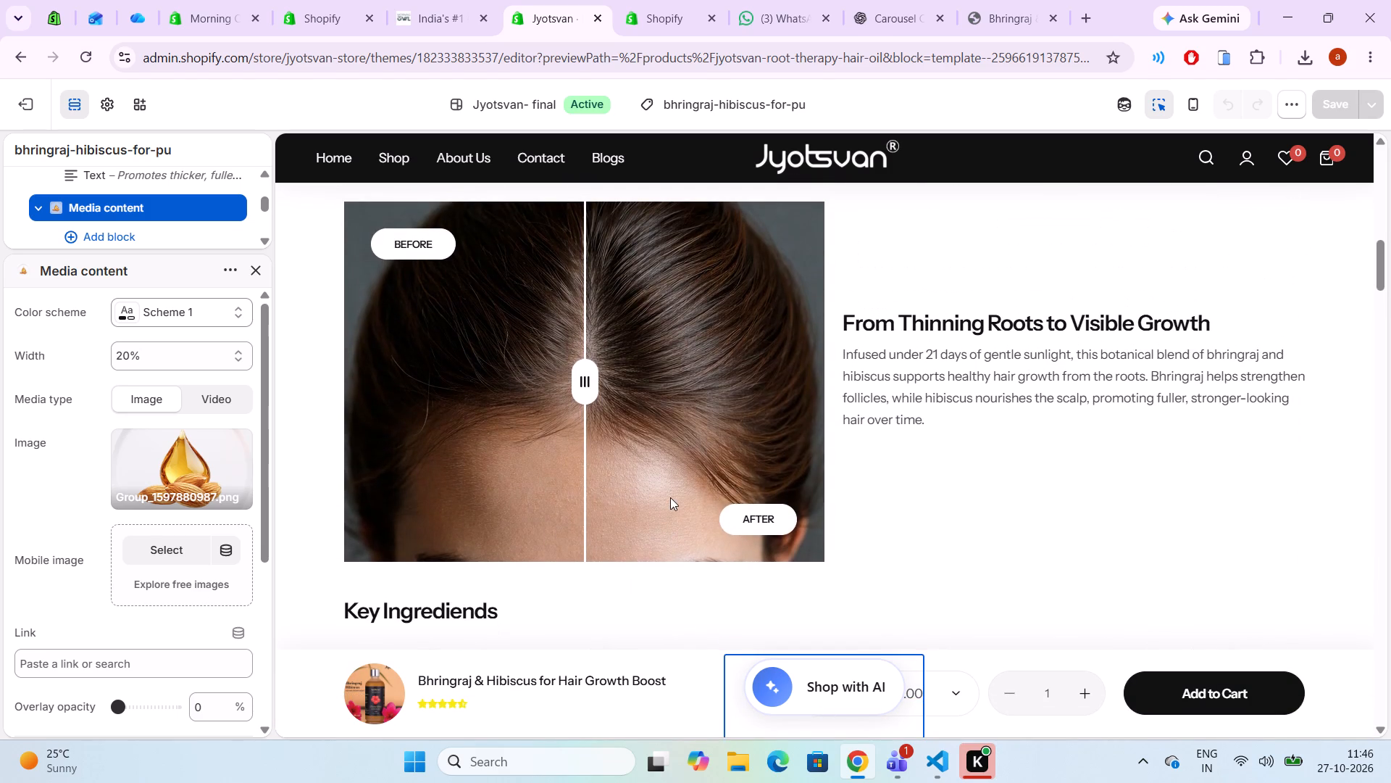
{"action": "scroll", "coordinate": [670, 497], "scroll_direction": "up", "scroll_amount": 1}
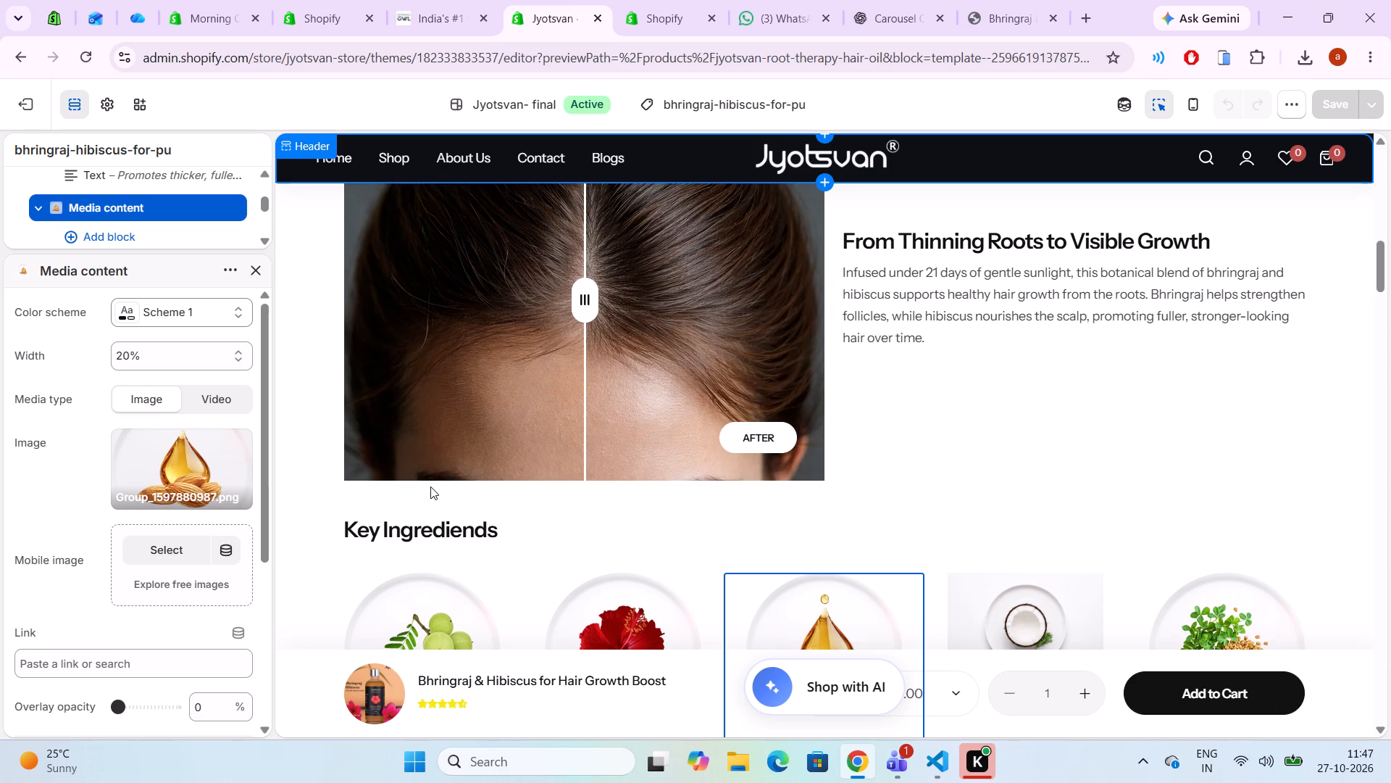
Close the Media content settings, collapse the Multi content section, and look over the rest of the product page preview.
{"action": "left_click", "coordinate": [251, 274]}
{"action": "scroll", "coordinate": [179, 407], "scroll_direction": "up", "scroll_amount": 2}
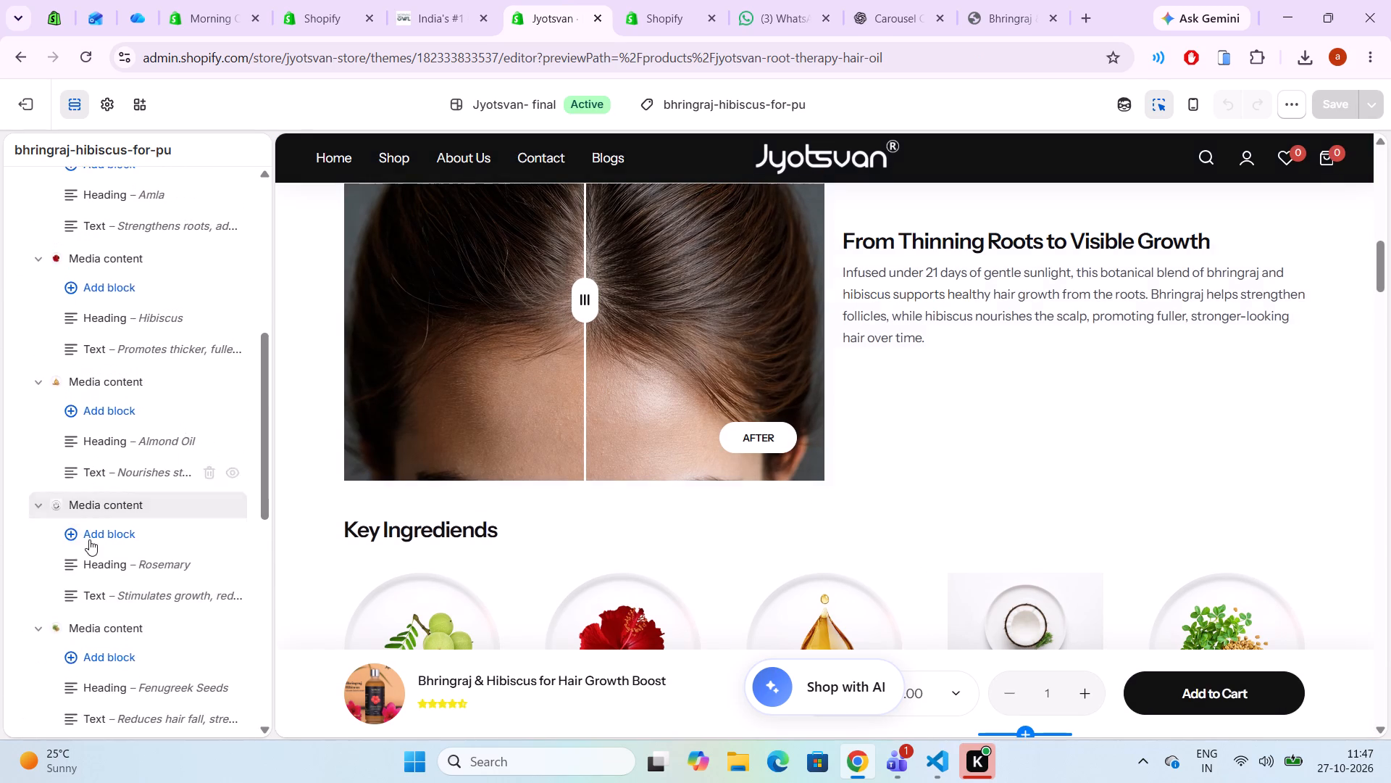
{"action": "scroll", "coordinate": [89, 539], "scroll_direction": "up", "scroll_amount": 3}
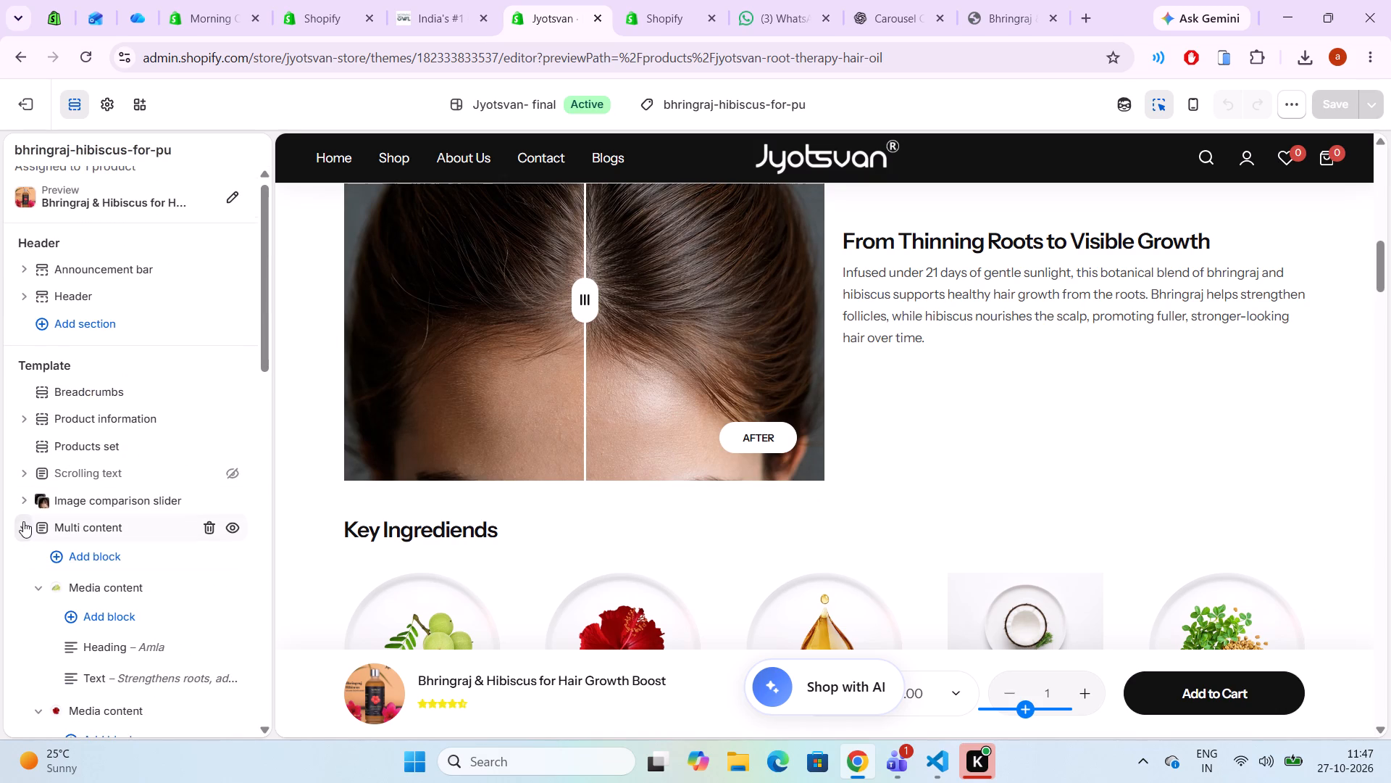
{"action": "left_click", "coordinate": [23, 526]}
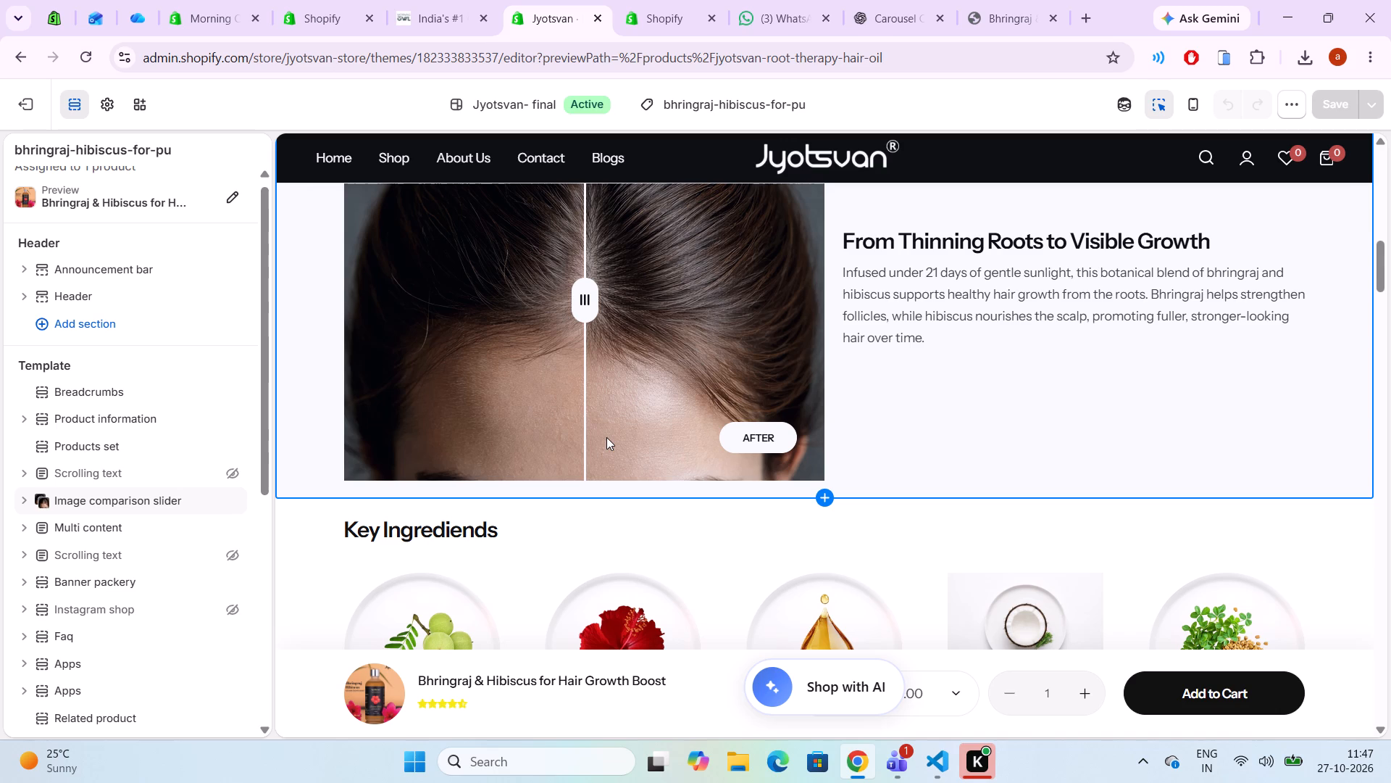
{"action": "scroll", "coordinate": [675, 462], "scroll_direction": "down", "scroll_amount": 6}
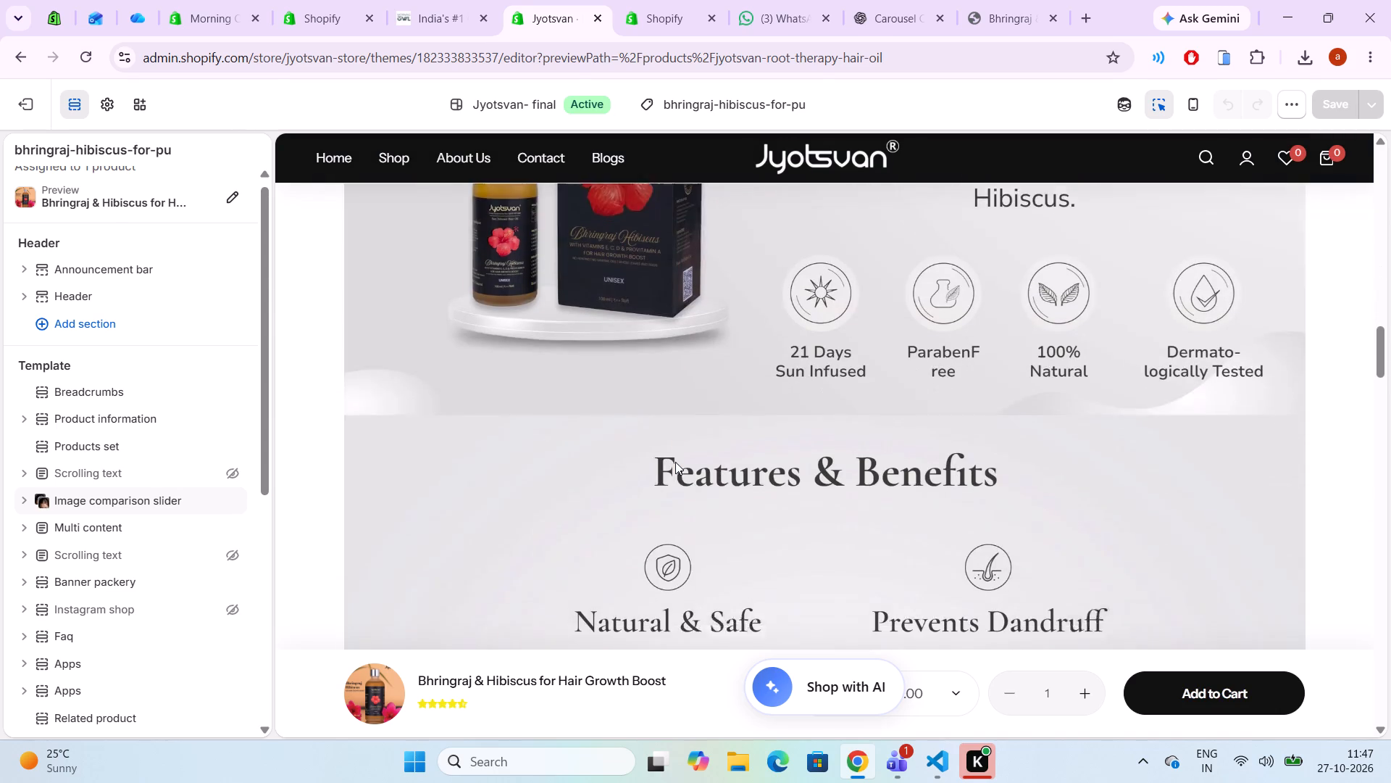
{"action": "scroll", "coordinate": [459, 415], "scroll_direction": "up", "scroll_amount": 12}
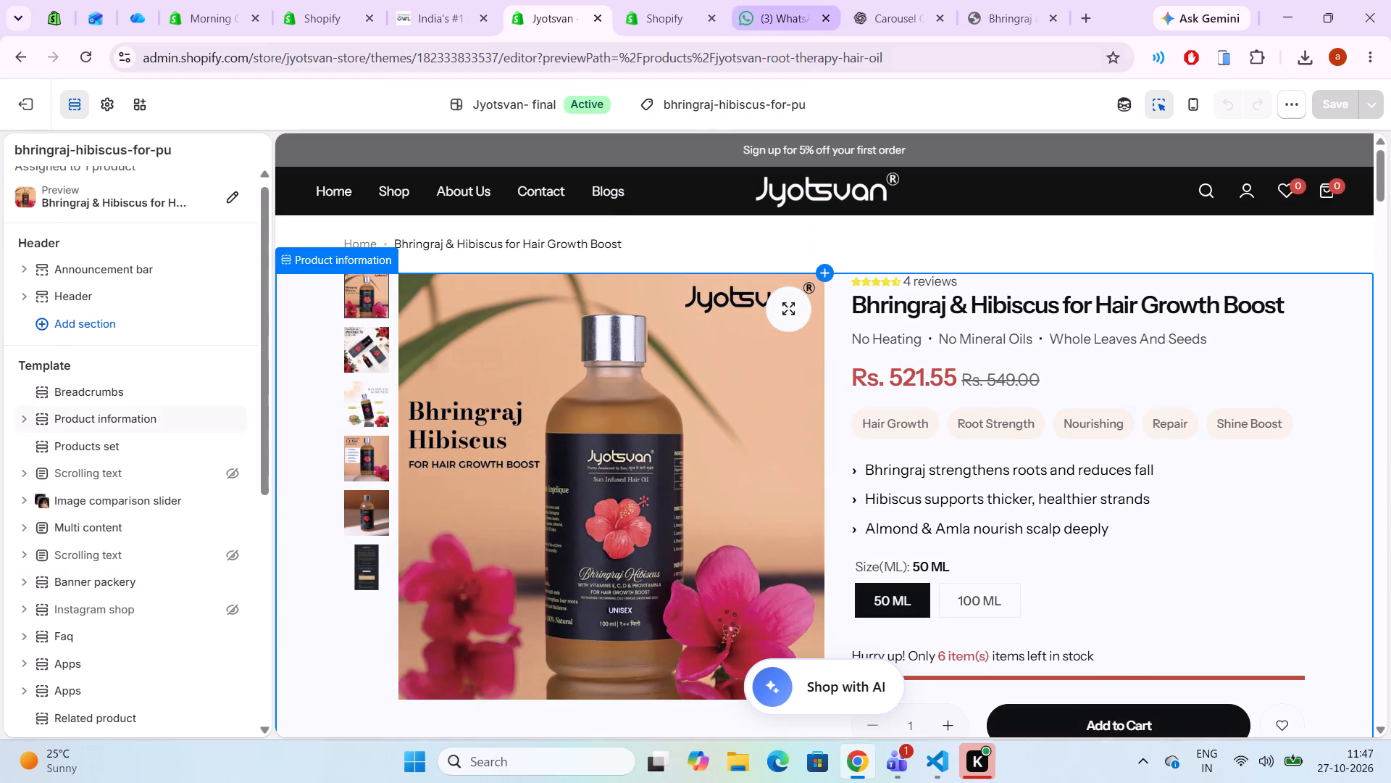
Open the about page template in the theme editor and copy its Shopable video section.
{"action": "left_click", "coordinate": [796, 105]}
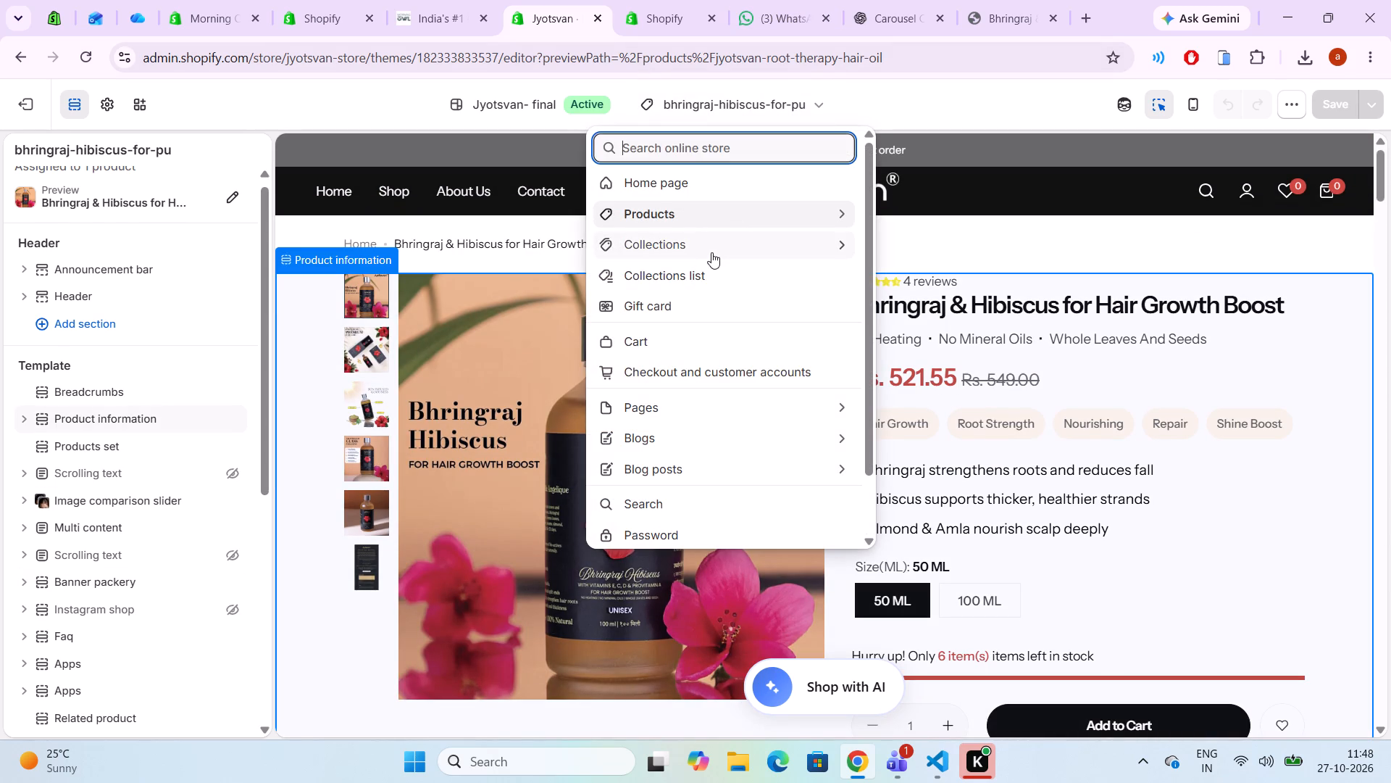
{"action": "left_click", "coordinate": [672, 398]}
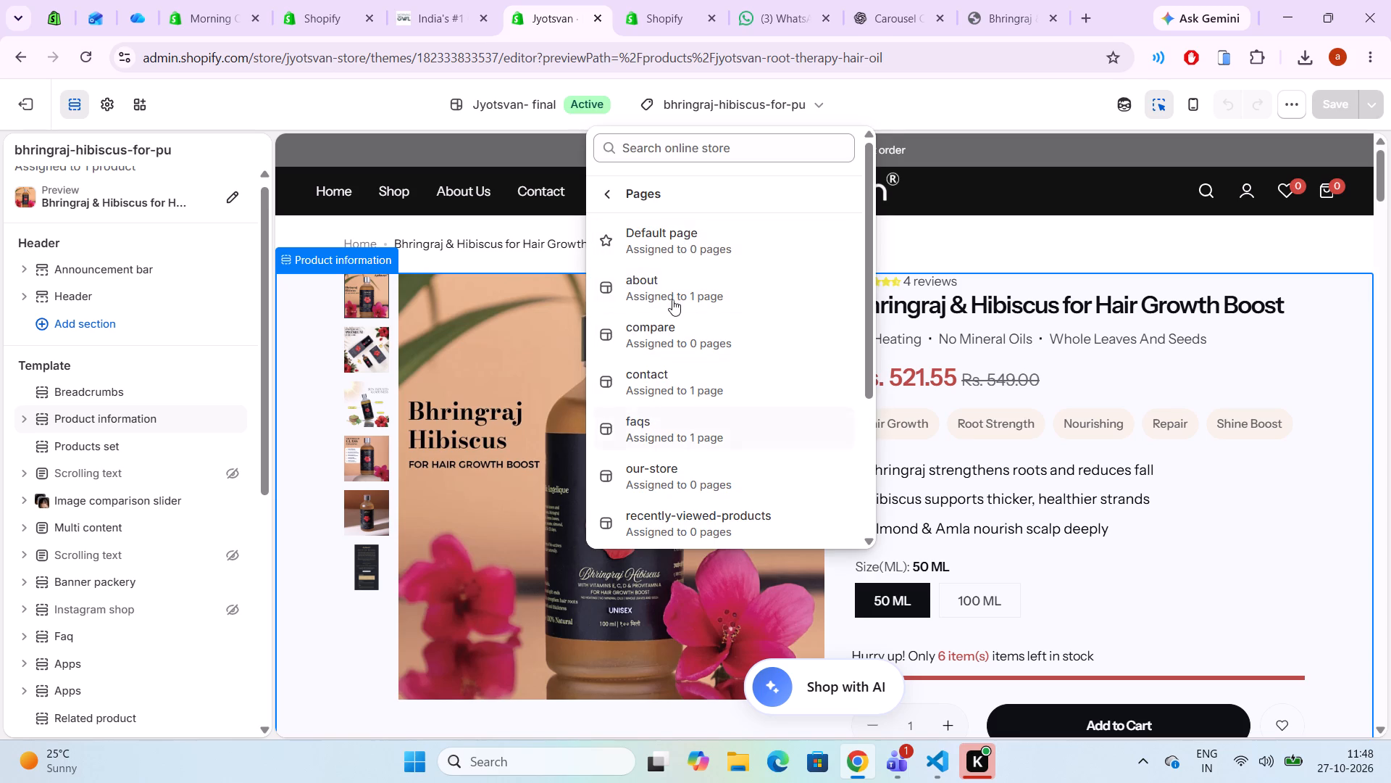
{"action": "left_click", "coordinate": [672, 298]}
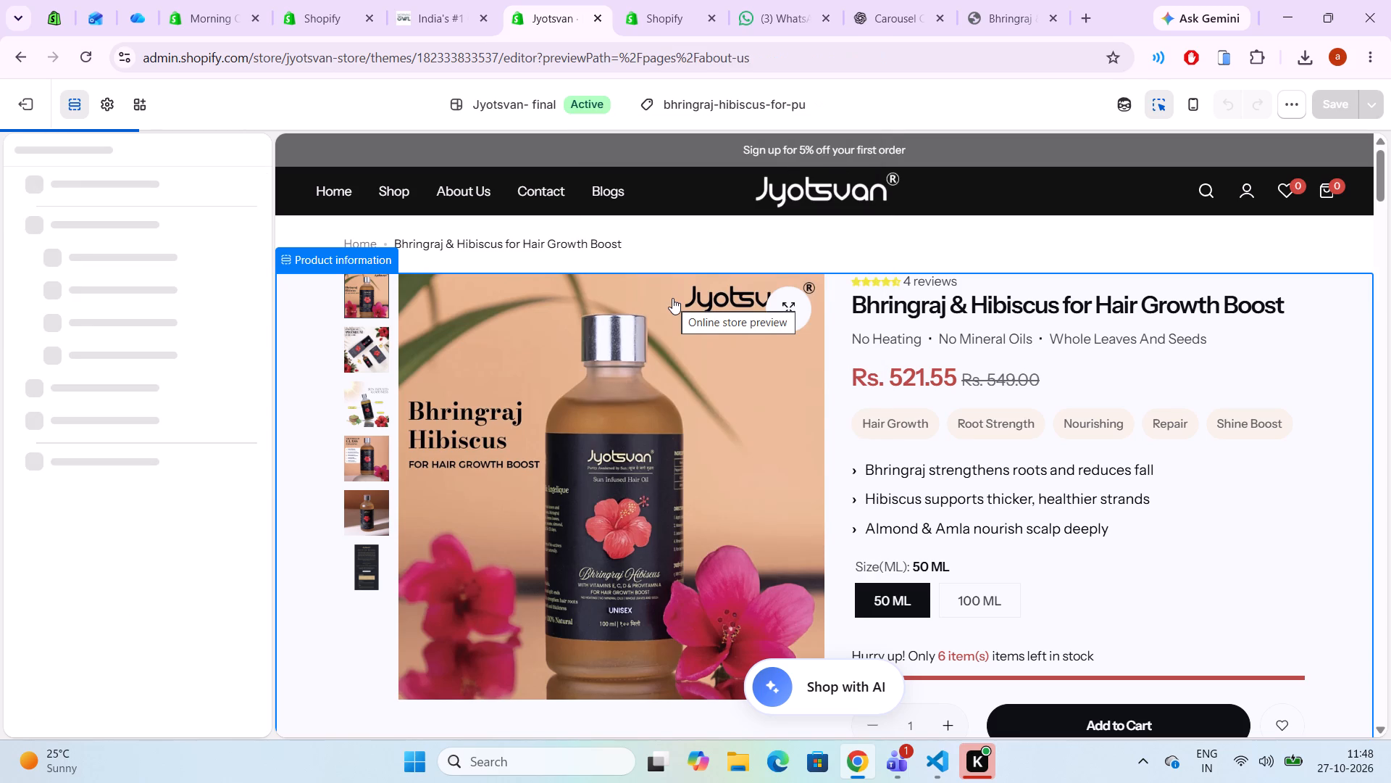
{"action": "scroll", "coordinate": [494, 486], "scroll_direction": "down", "scroll_amount": 4}
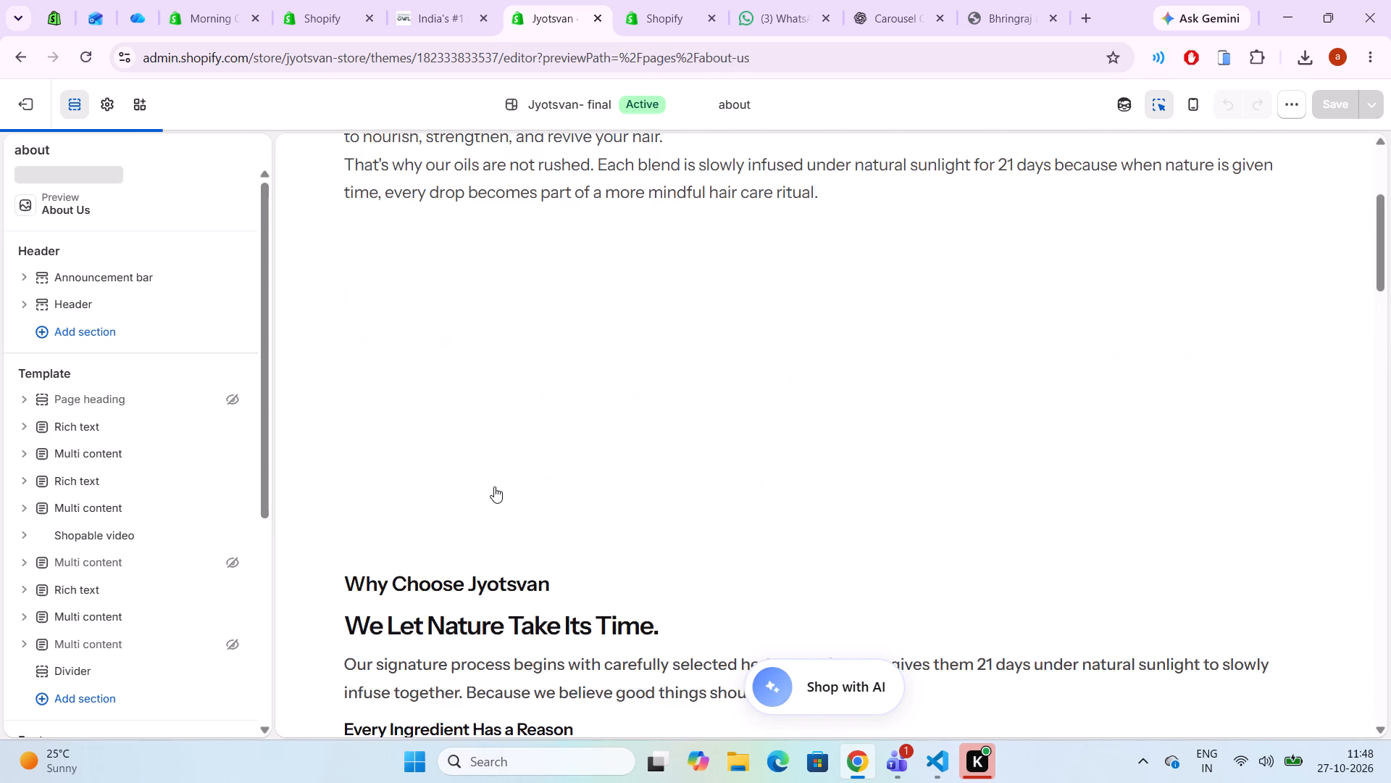
{"action": "scroll", "coordinate": [494, 486], "scroll_direction": "down", "scroll_amount": 3}
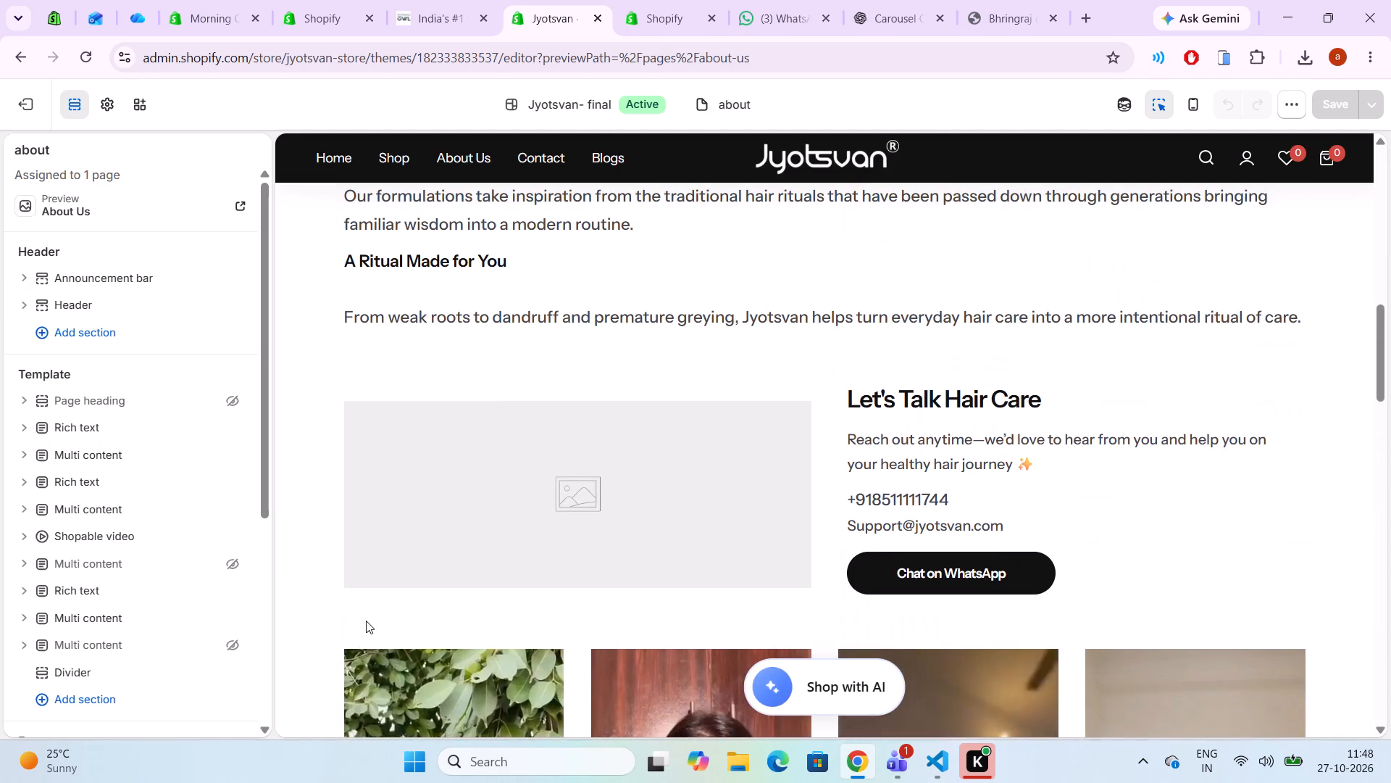
{"action": "right_click", "coordinate": [119, 536]}
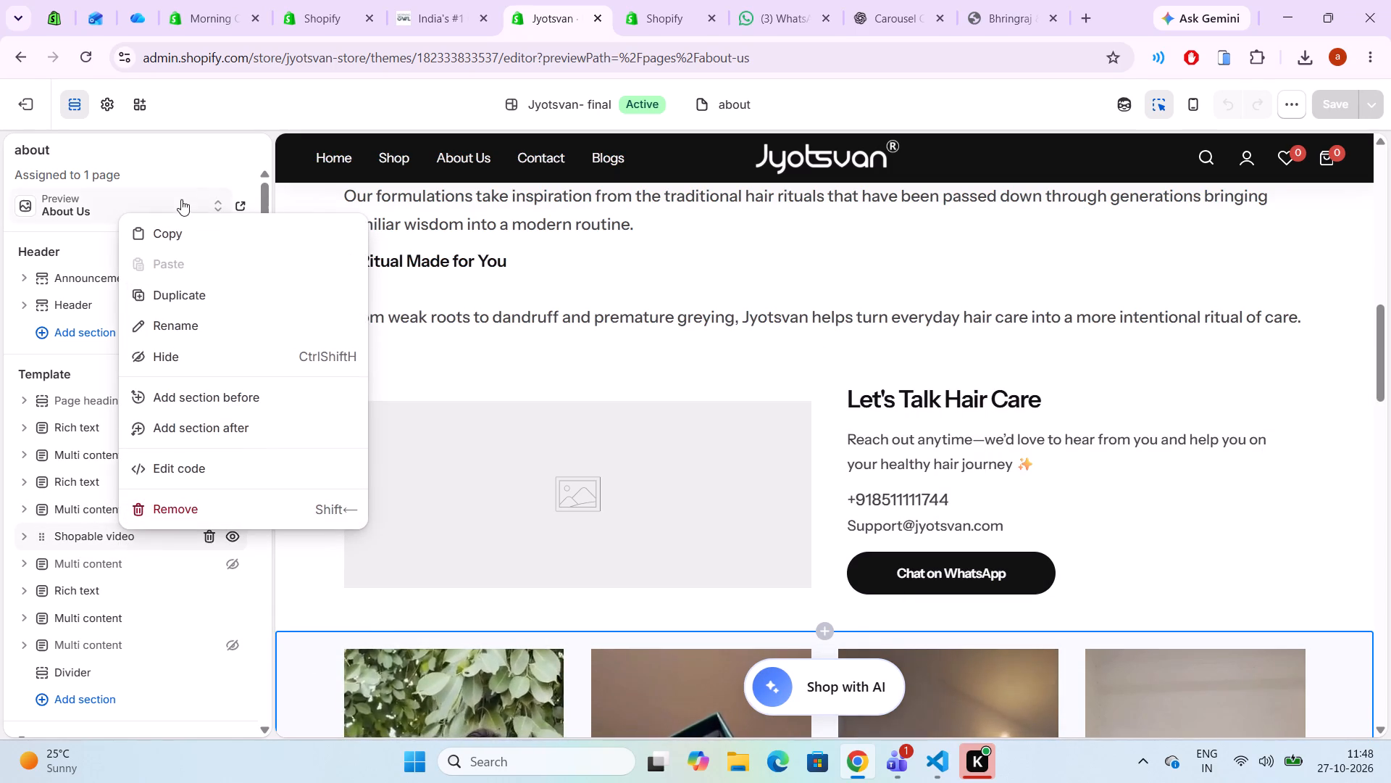
{"action": "left_click", "coordinate": [176, 232]}
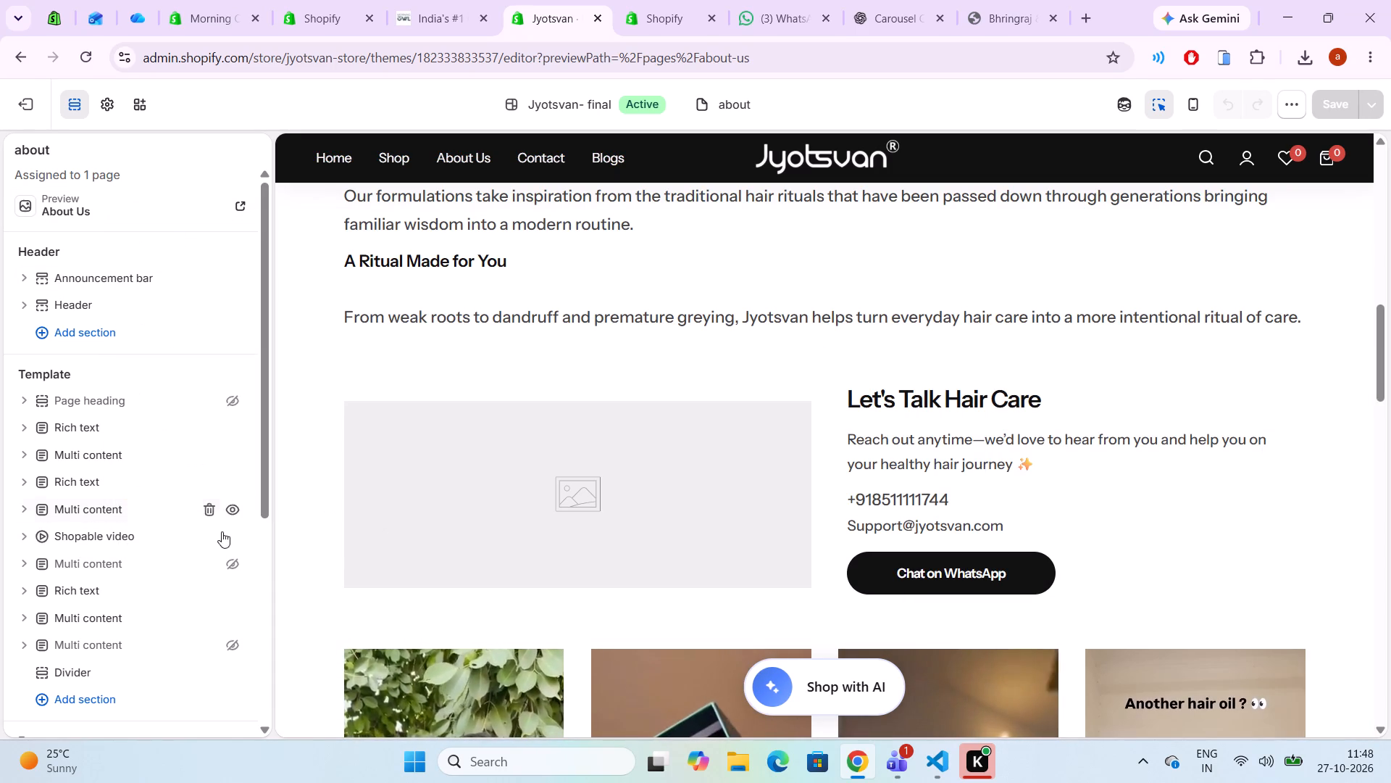
Hide the Shopable video section on the about page and save the template.
{"action": "left_click", "coordinate": [231, 534]}
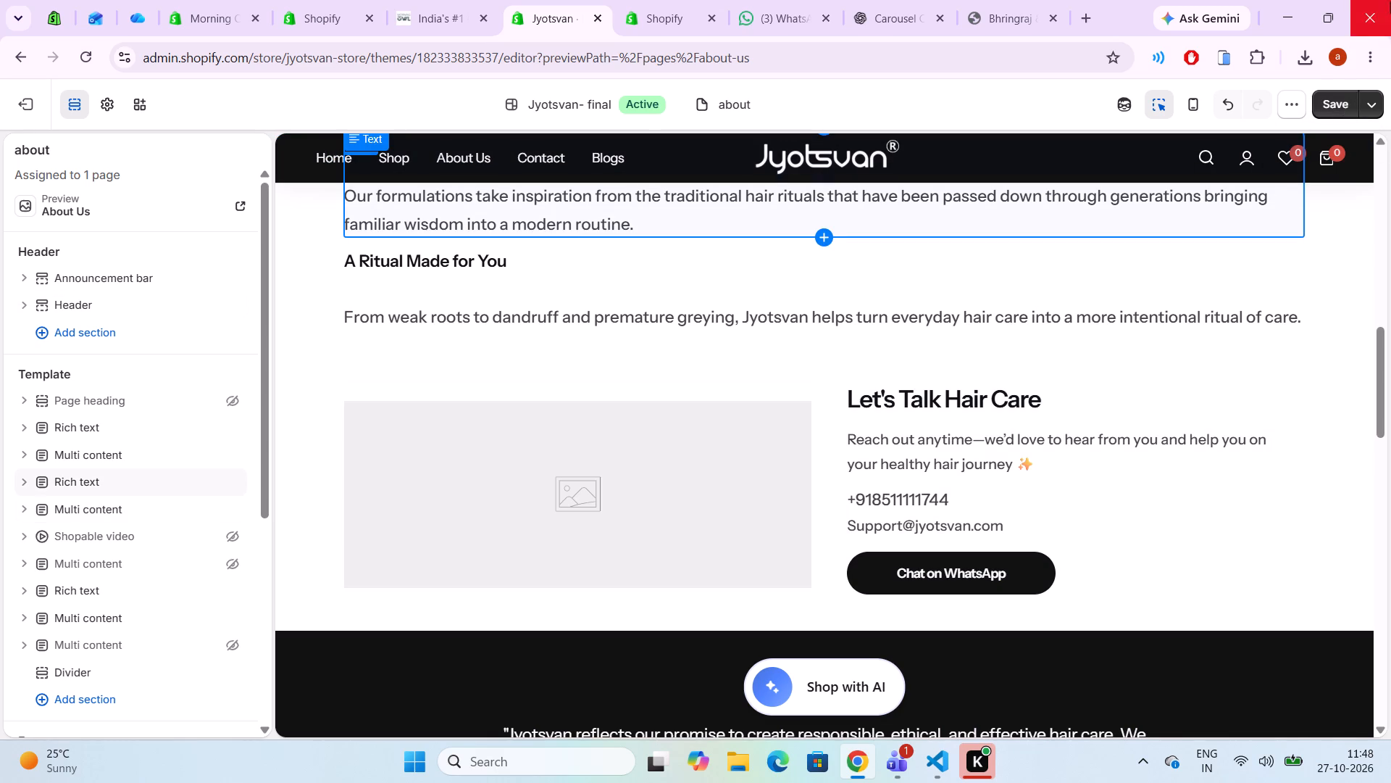
{"action": "left_click", "coordinate": [1332, 103]}
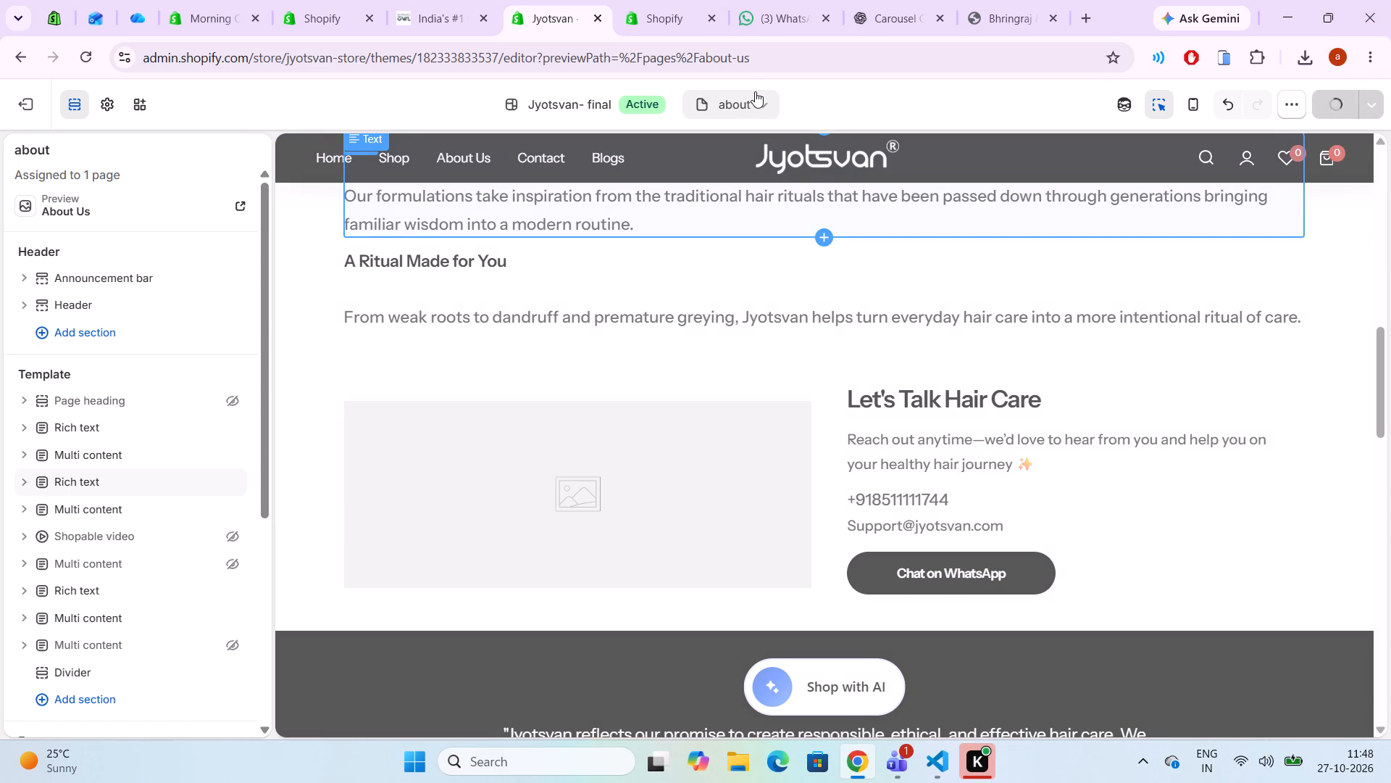
Switch to the Home page template and paste the Shopable video section between Our Commitment and Product testimonials, closing its settings.
{"action": "left_click", "coordinate": [755, 91]}
{"action": "left_click", "coordinate": [677, 181]}
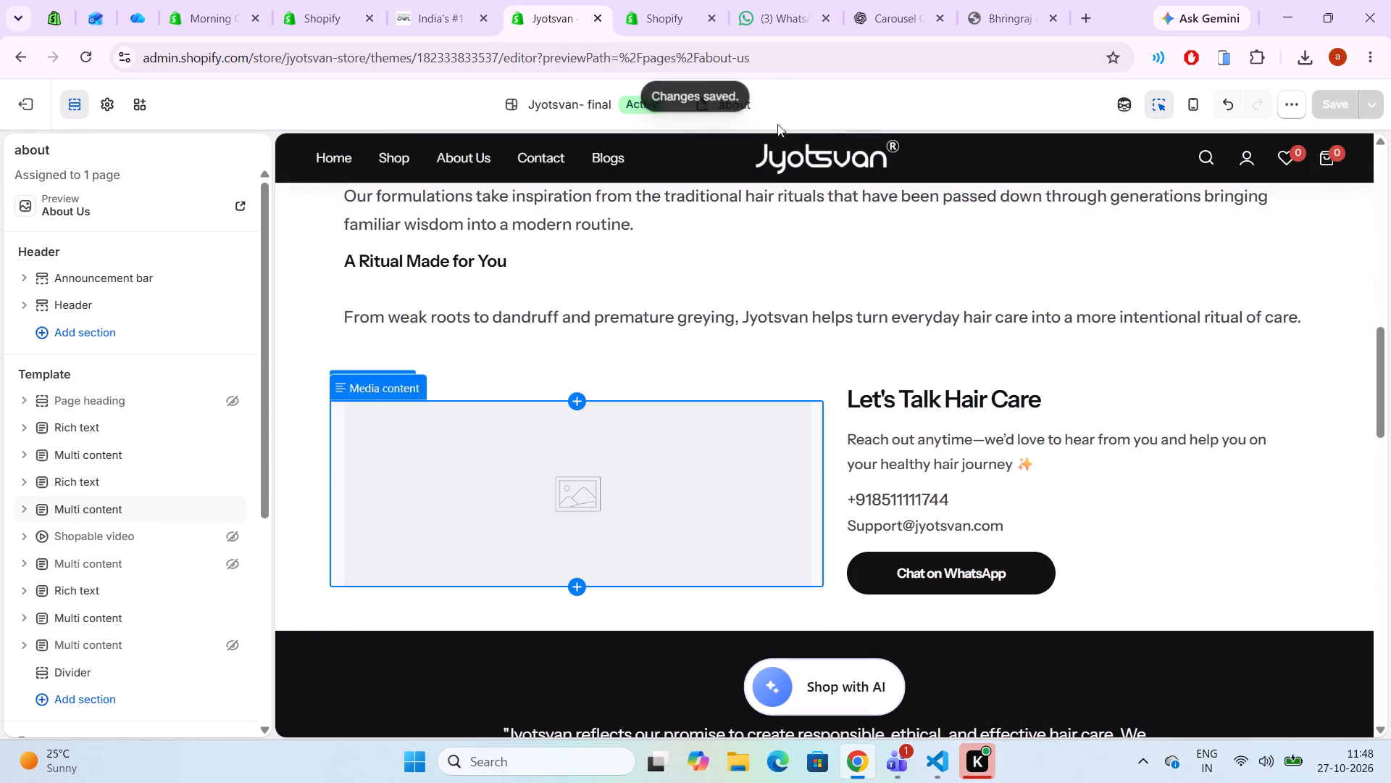
{"action": "left_click", "coordinate": [738, 112]}
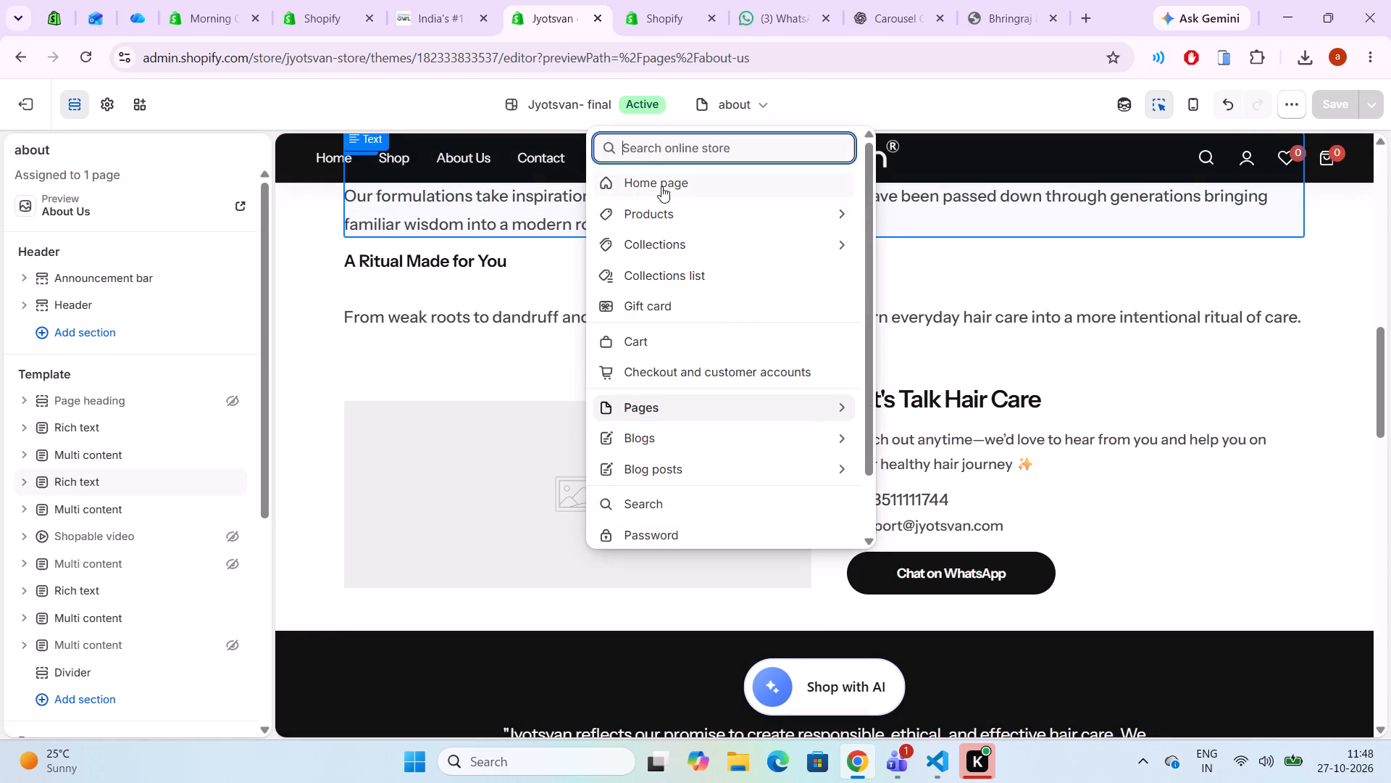
{"action": "left_click", "coordinate": [661, 186]}
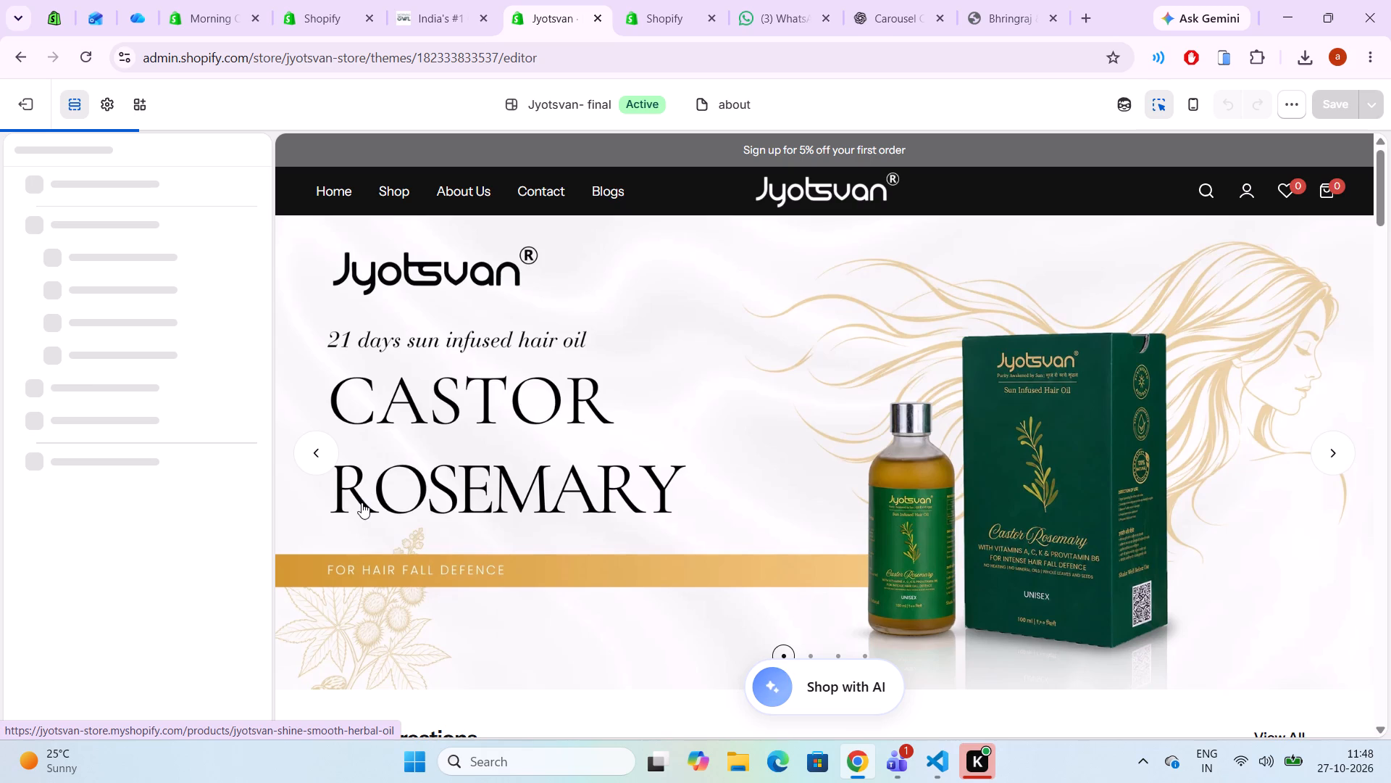
{"action": "scroll", "coordinate": [362, 502], "scroll_direction": "down", "scroll_amount": 7}
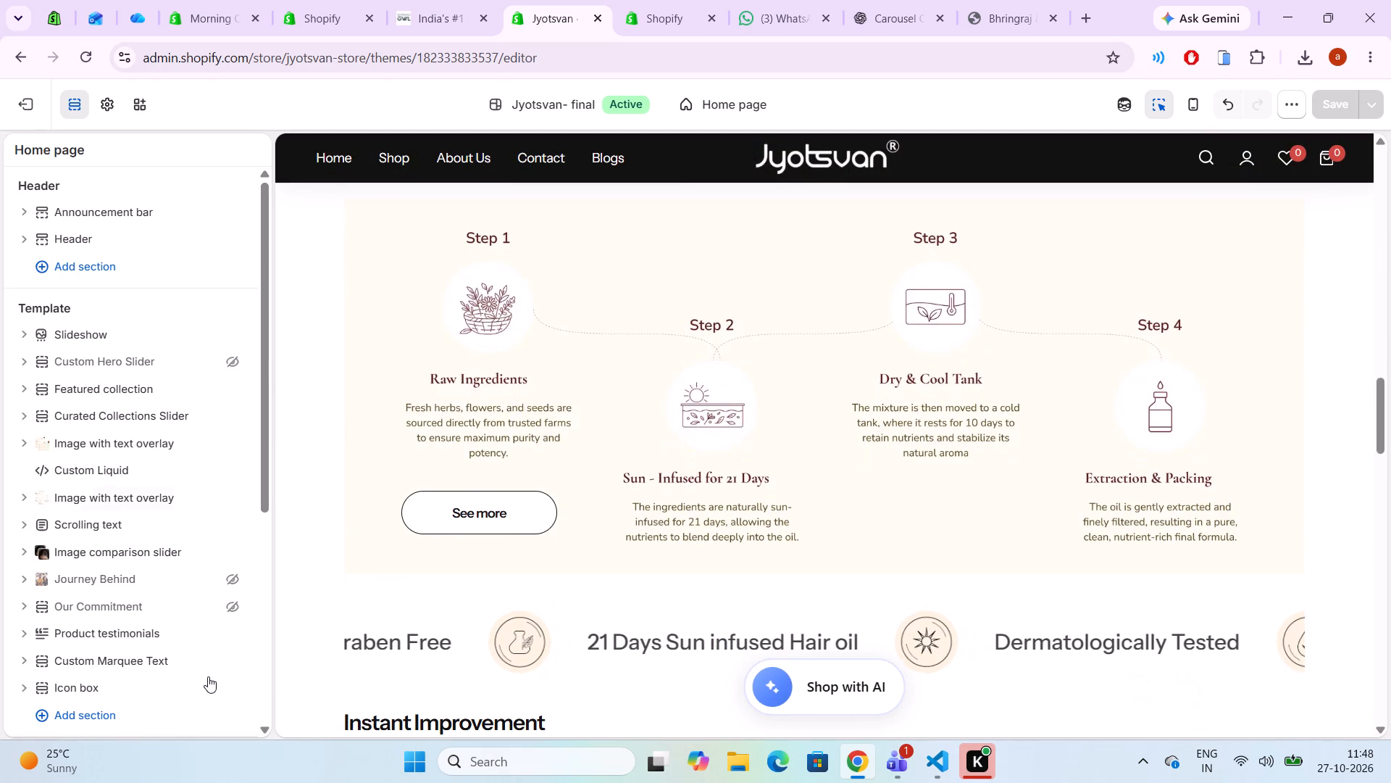
{"action": "scroll", "coordinate": [364, 552], "scroll_direction": "down", "scroll_amount": 6}
{"action": "scroll", "coordinate": [364, 552], "scroll_direction": "up", "scroll_amount": 1}
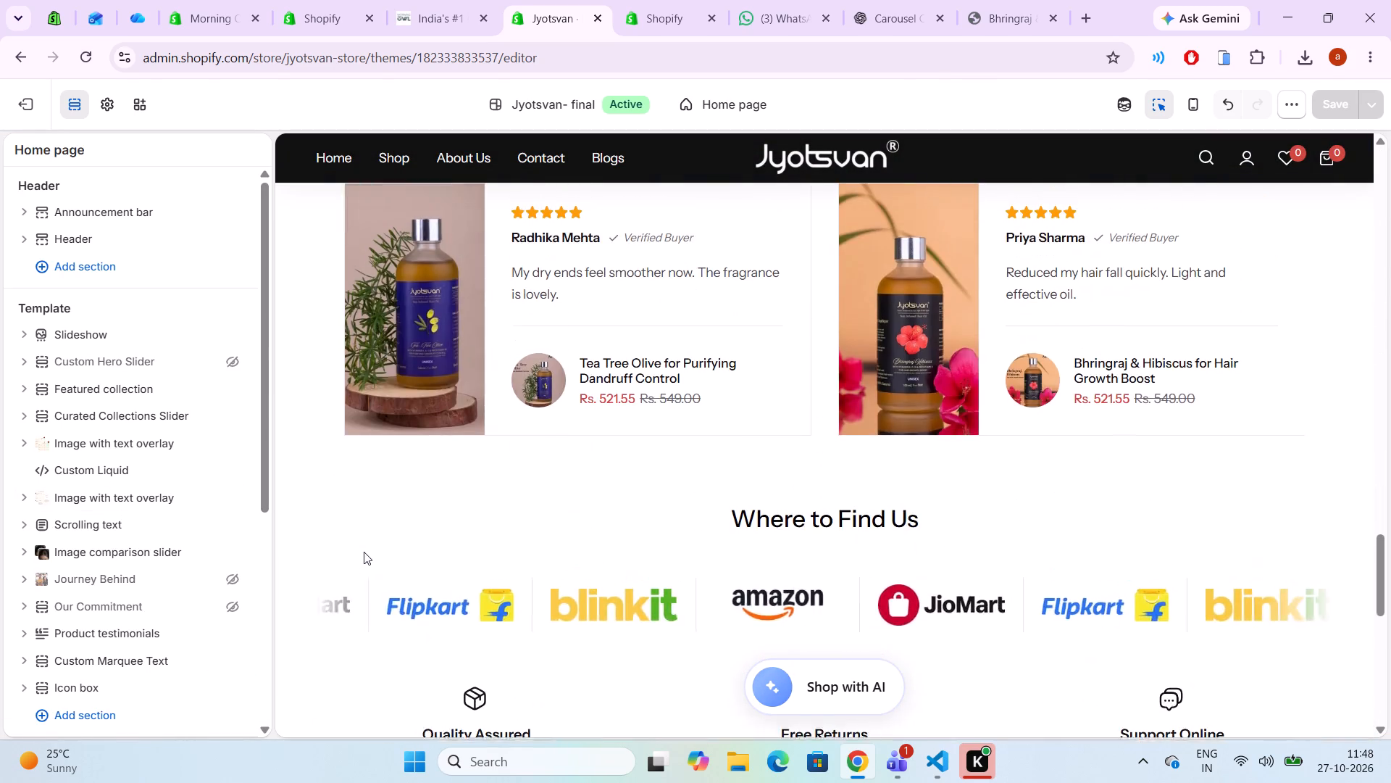
{"action": "scroll", "coordinate": [364, 552], "scroll_direction": "up", "scroll_amount": 2}
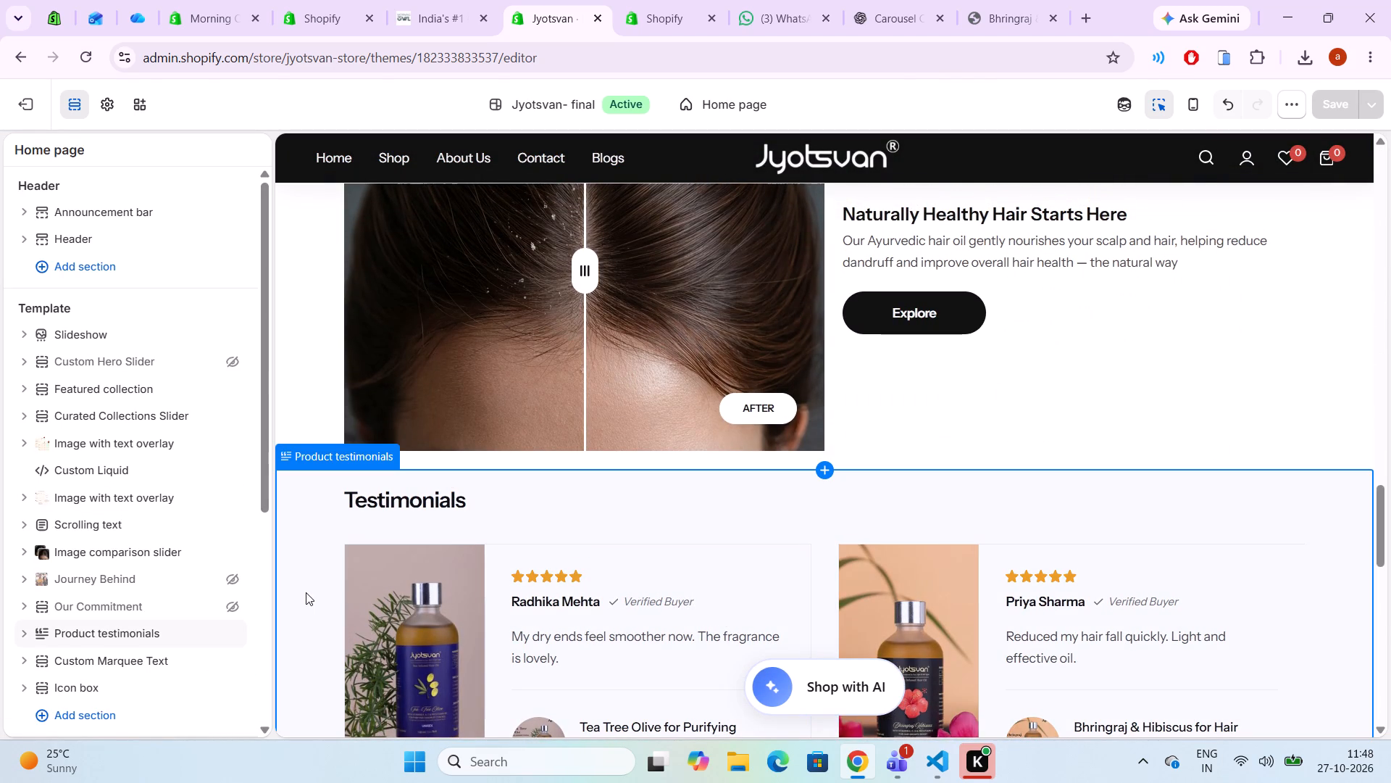
{"action": "right_click", "coordinate": [114, 618]}
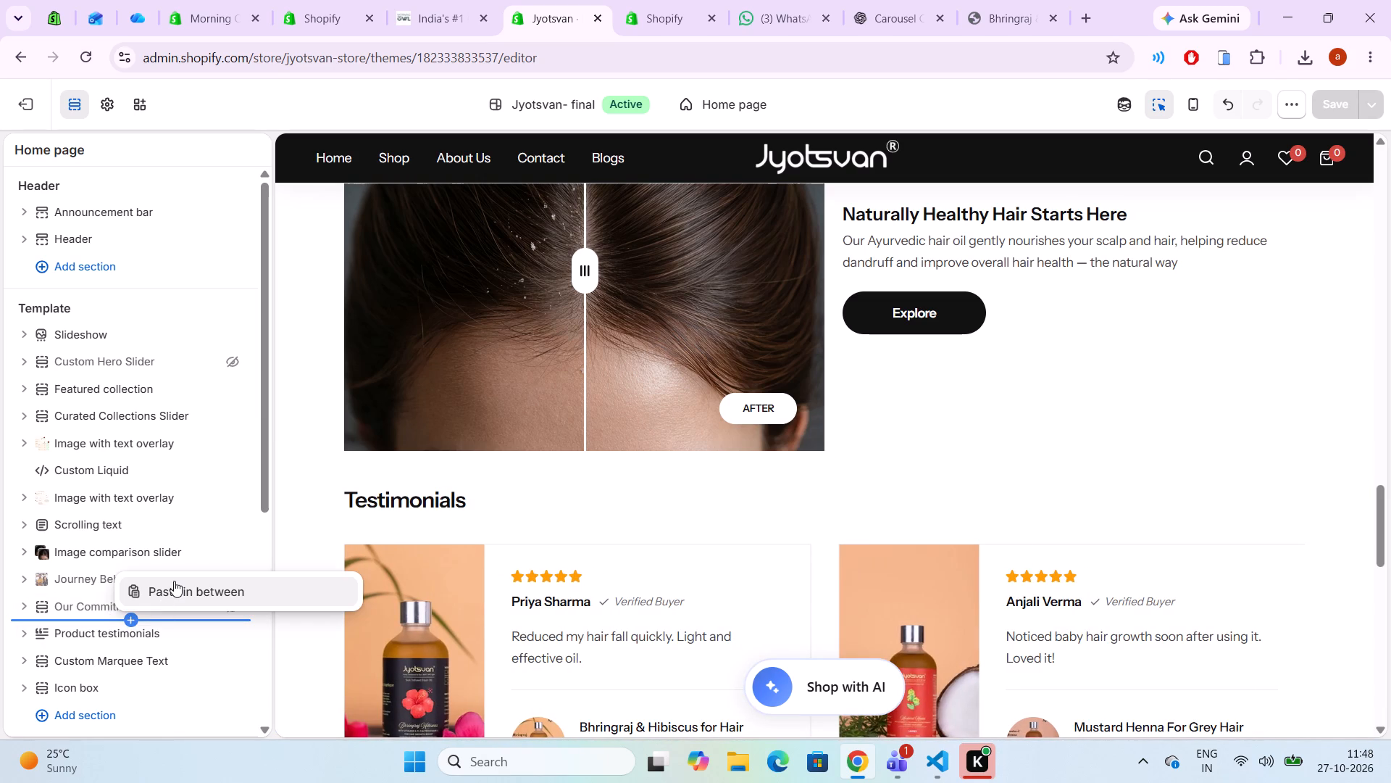
{"action": "left_click", "coordinate": [175, 588]}
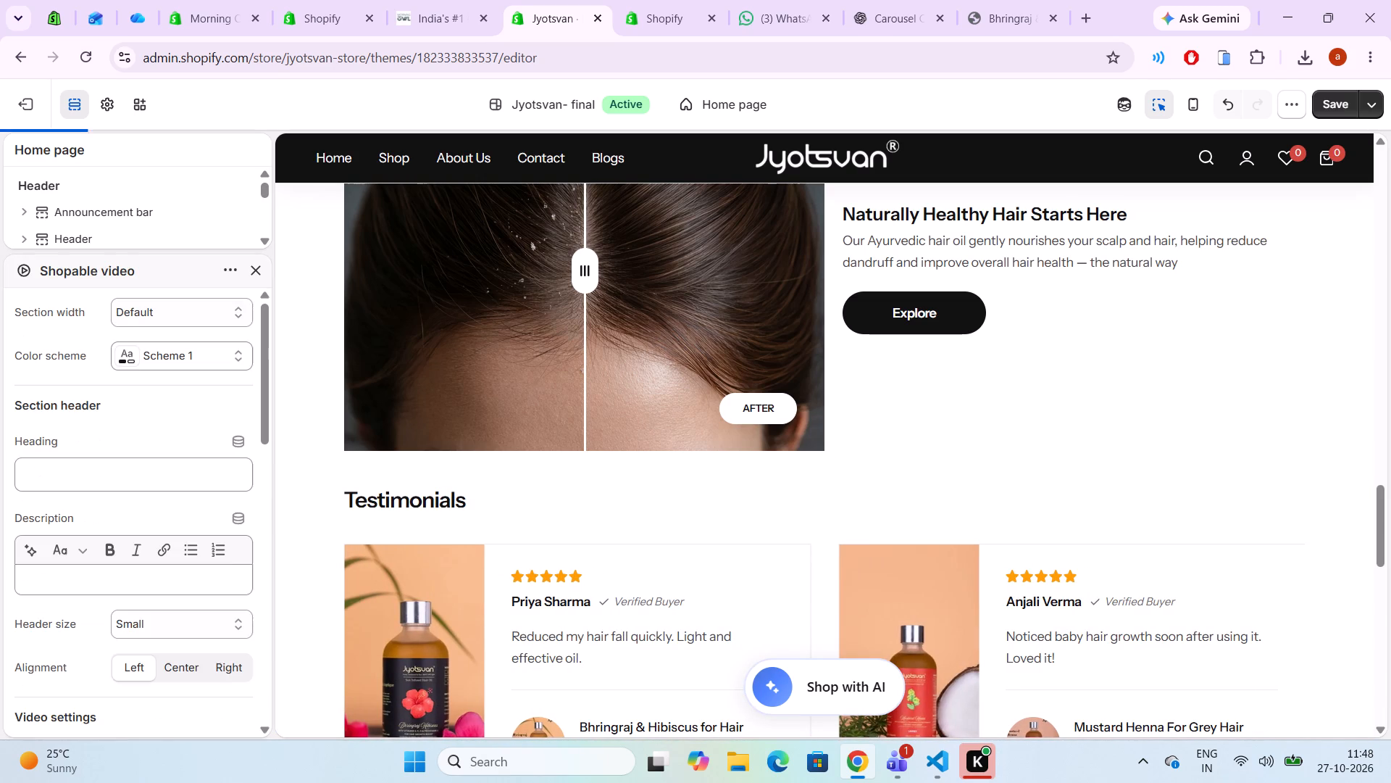
{"action": "left_click", "coordinate": [251, 278]}
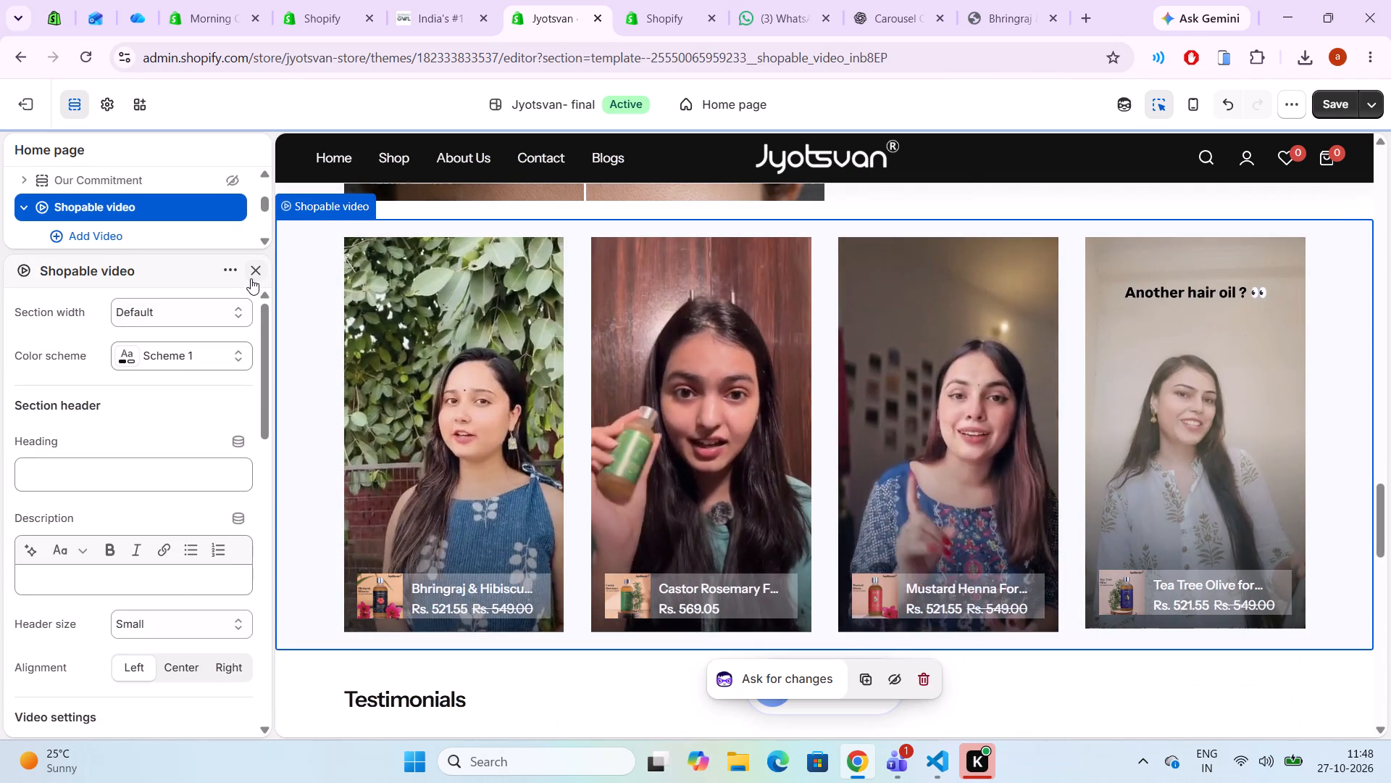
Collapse the Shopable video section in the Home page's section list and close its settings.
{"action": "scroll", "coordinate": [7, 260], "scroll_direction": "up", "scroll_amount": 1}
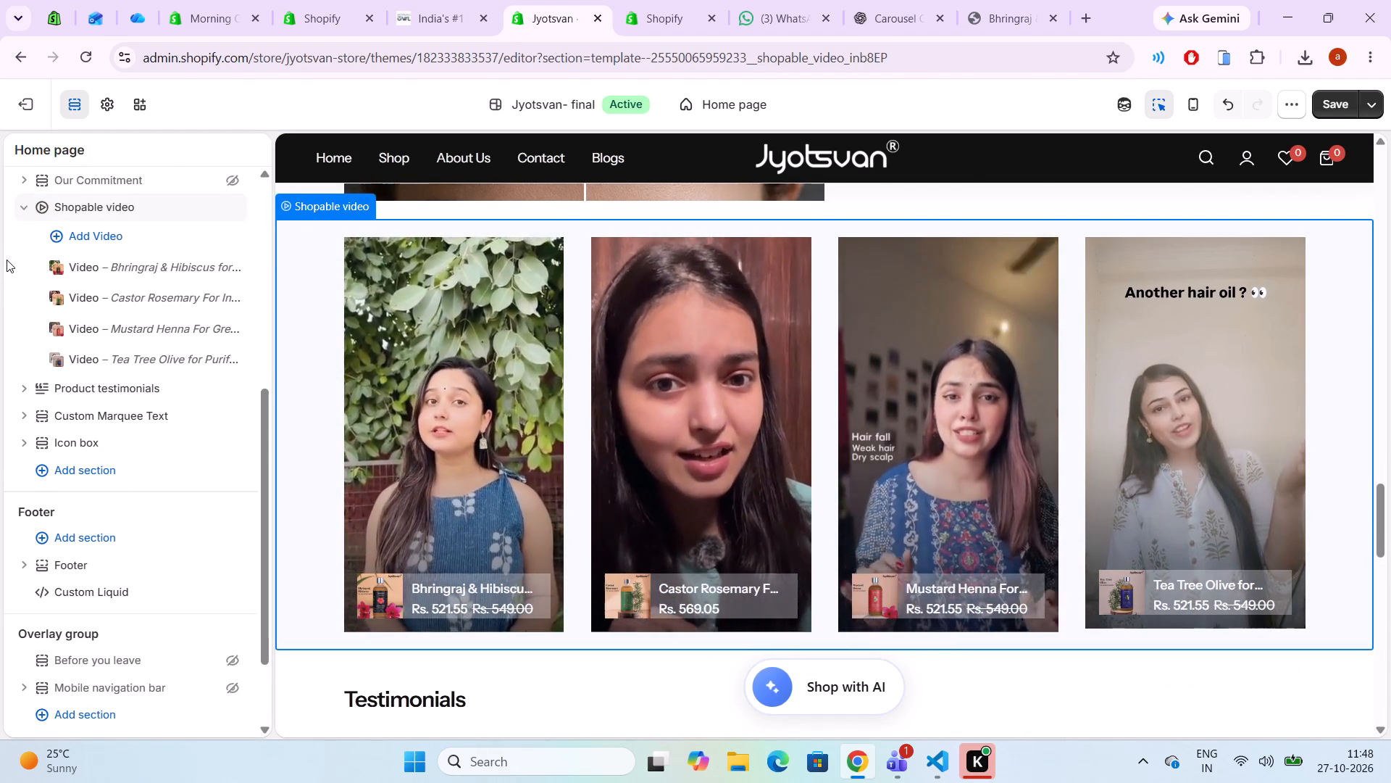
{"action": "scroll", "coordinate": [7, 260], "scroll_direction": "up", "scroll_amount": 1}
{"action": "left_click", "coordinate": [20, 317]}
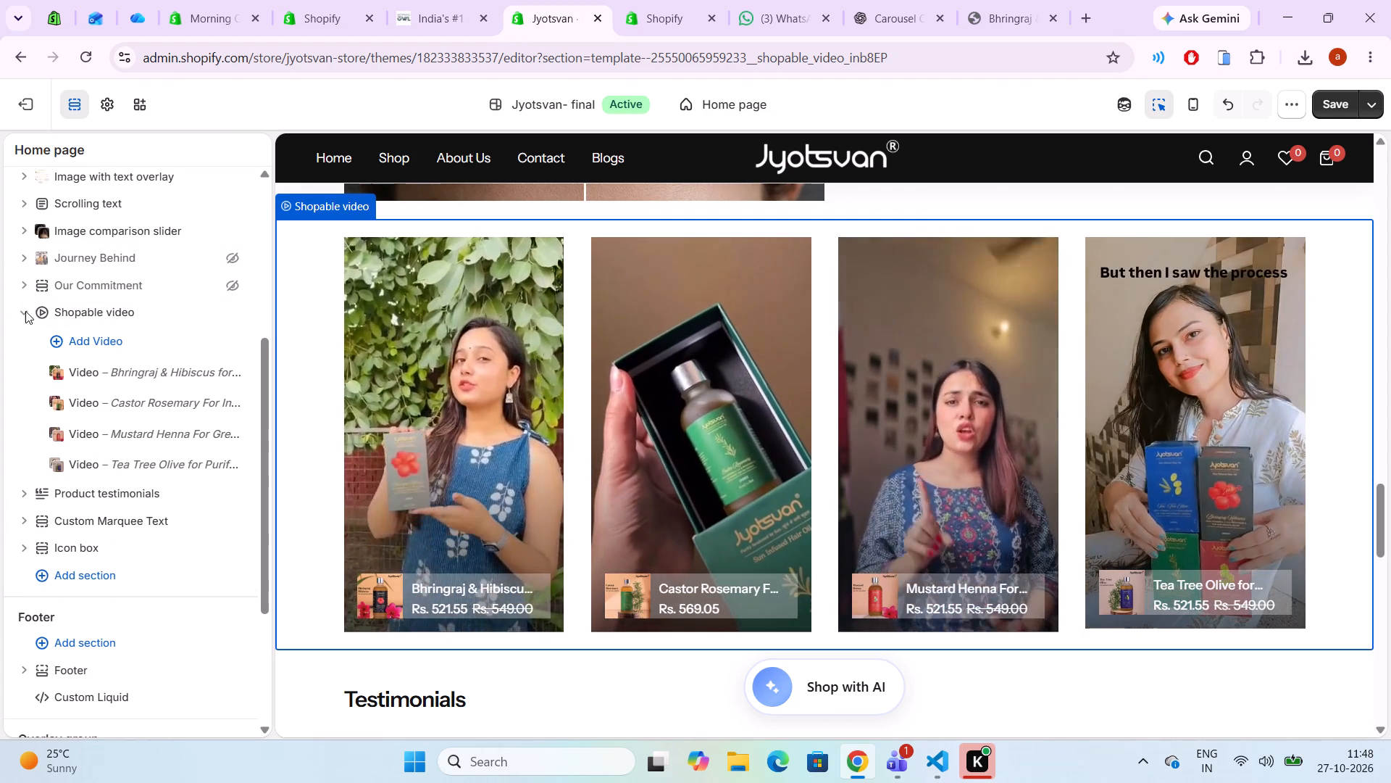
{"action": "left_click", "coordinate": [25, 311]}
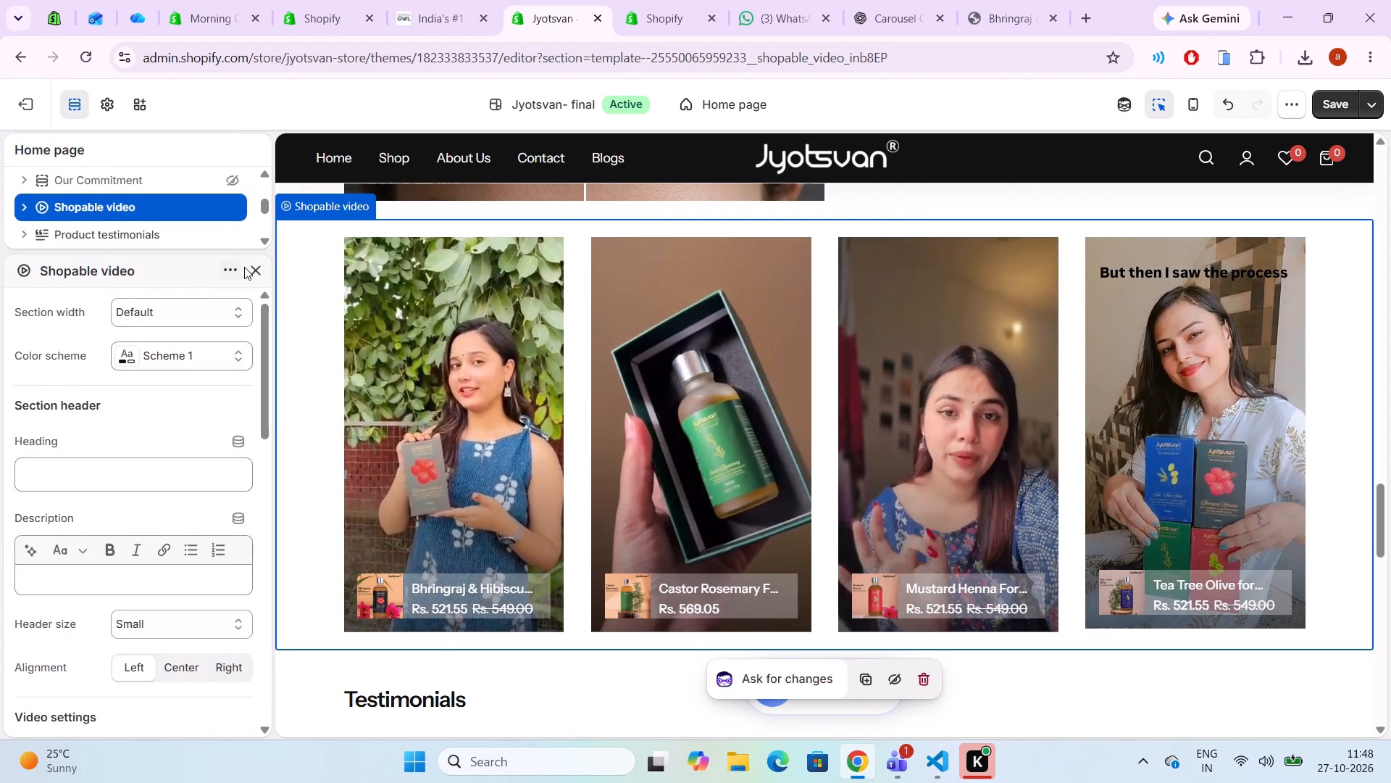
{"action": "left_click", "coordinate": [251, 270]}
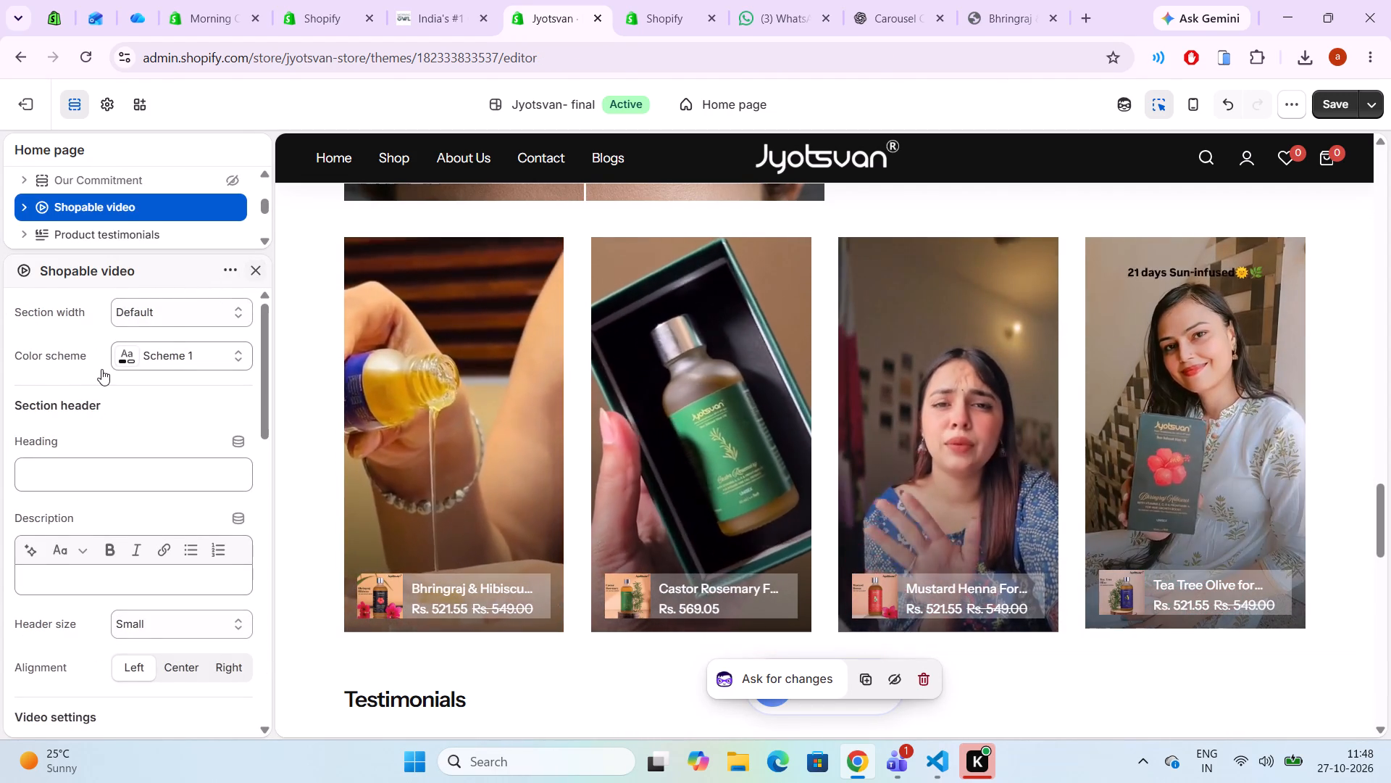
{"action": "scroll", "coordinate": [101, 369], "scroll_direction": "up", "scroll_amount": 1}
{"action": "left_click", "coordinate": [28, 263]}
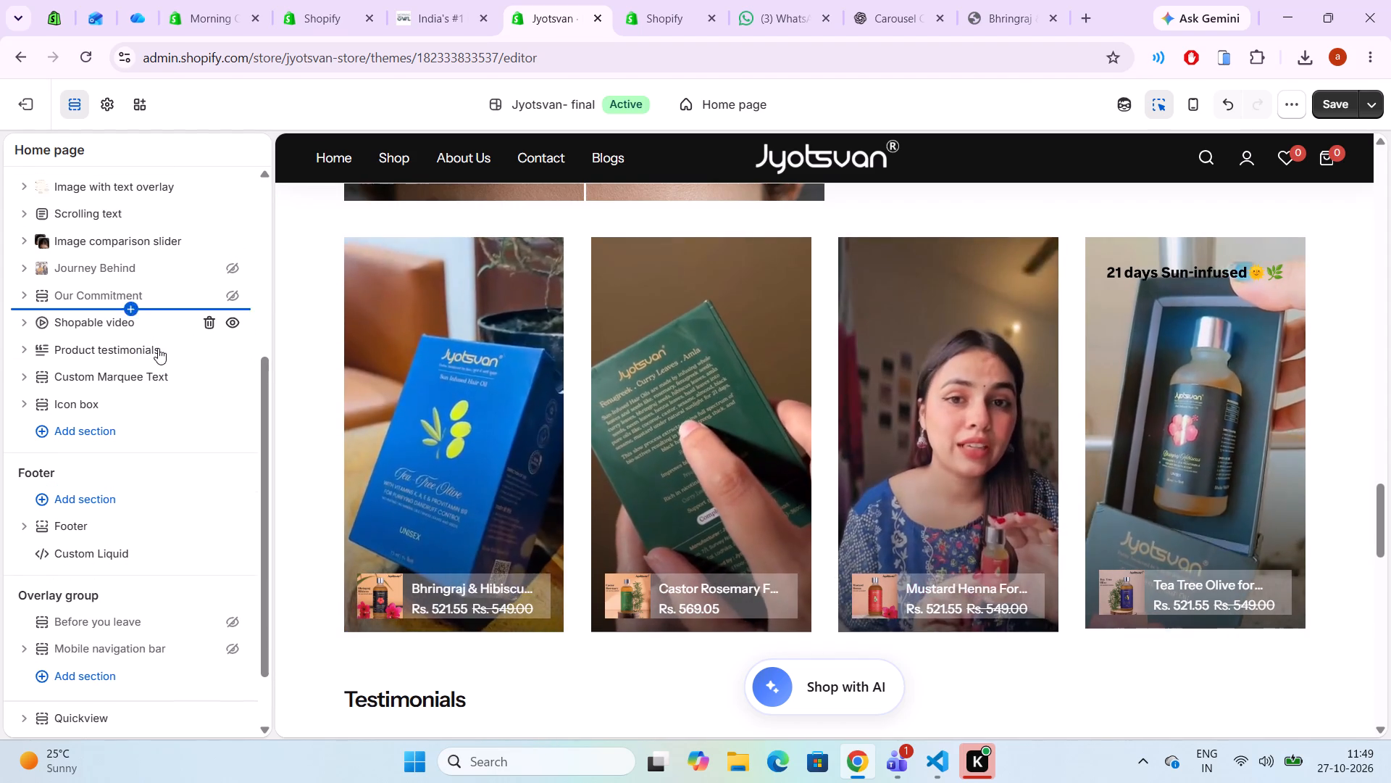
Copy the Home page's Product testimonials section.
{"action": "right_click", "coordinate": [90, 345]}
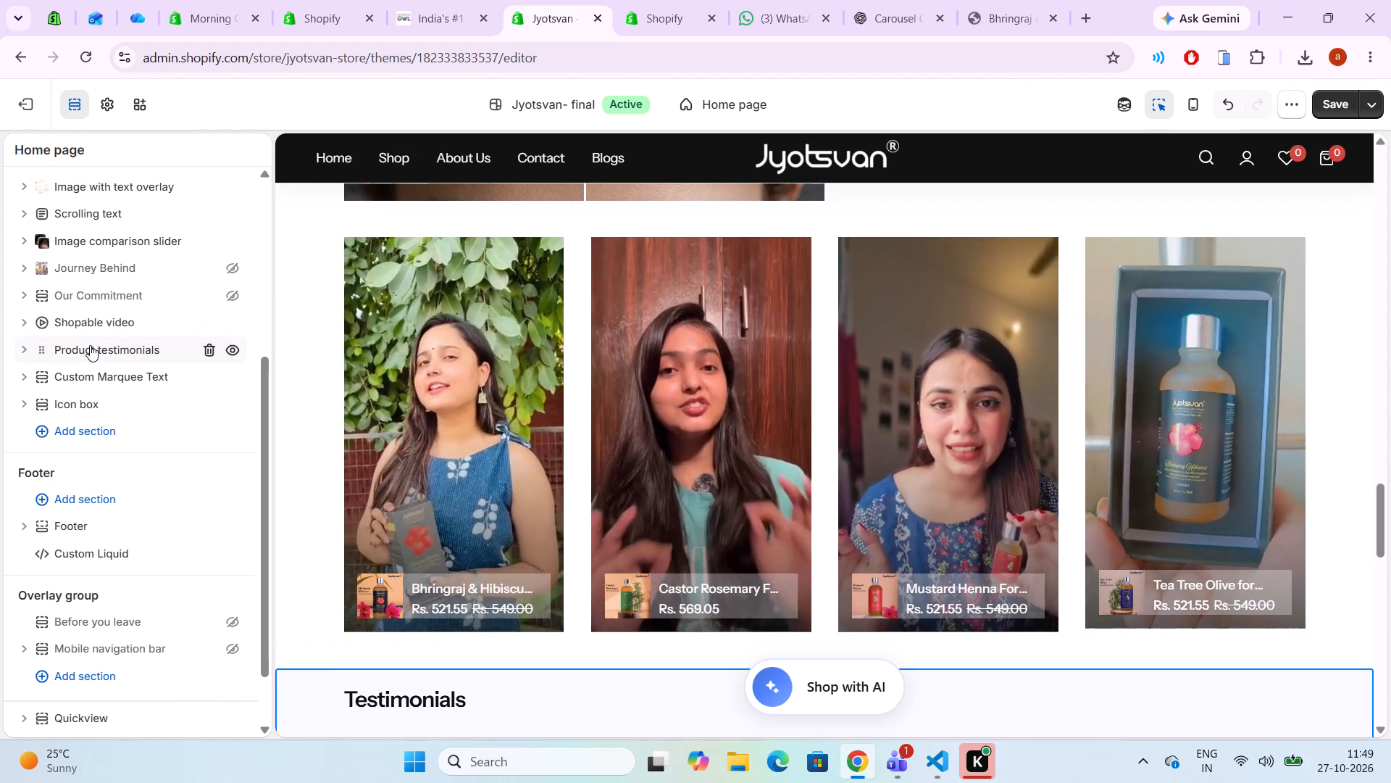
{"action": "left_click", "coordinate": [150, 370]}
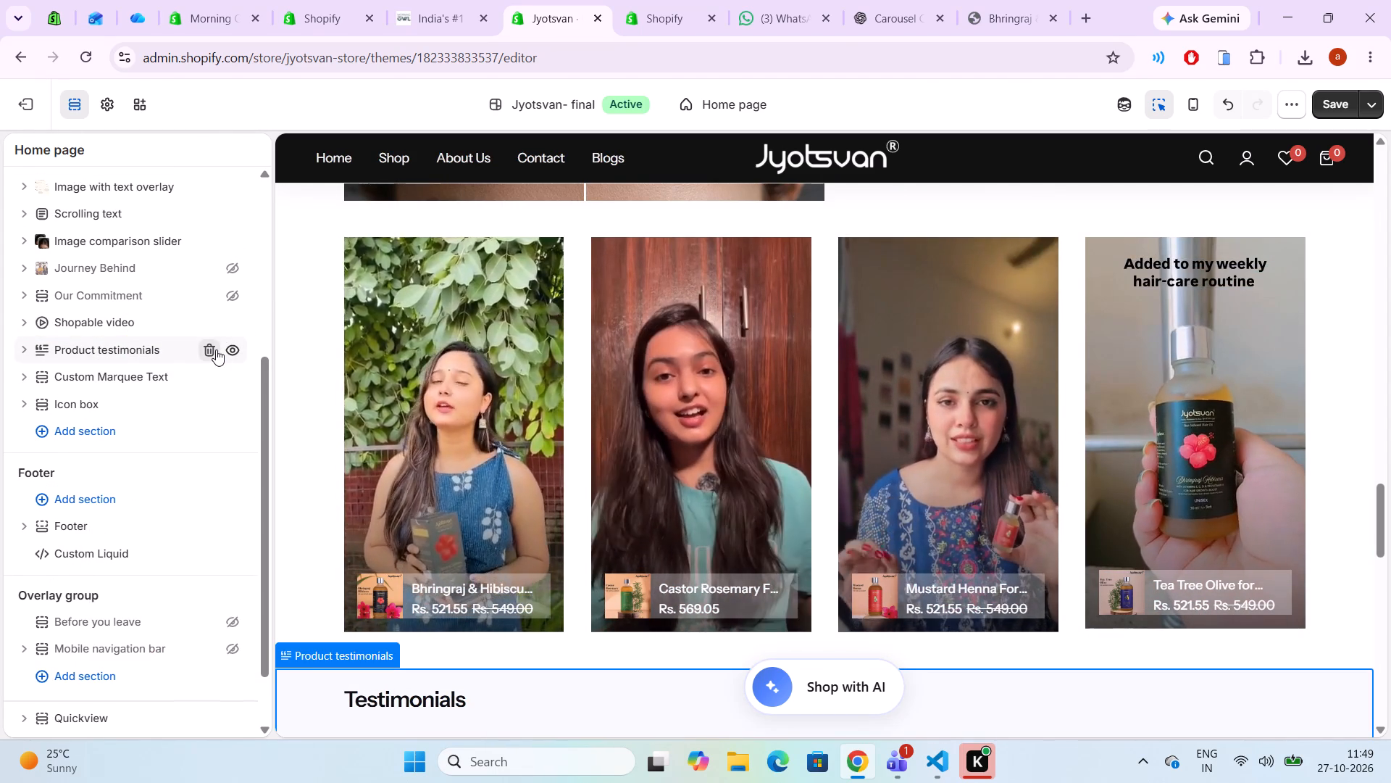
Hide the Product testimonials section on the Home page, save the template and check the preview around the videos.
{"action": "left_click", "coordinate": [230, 348]}
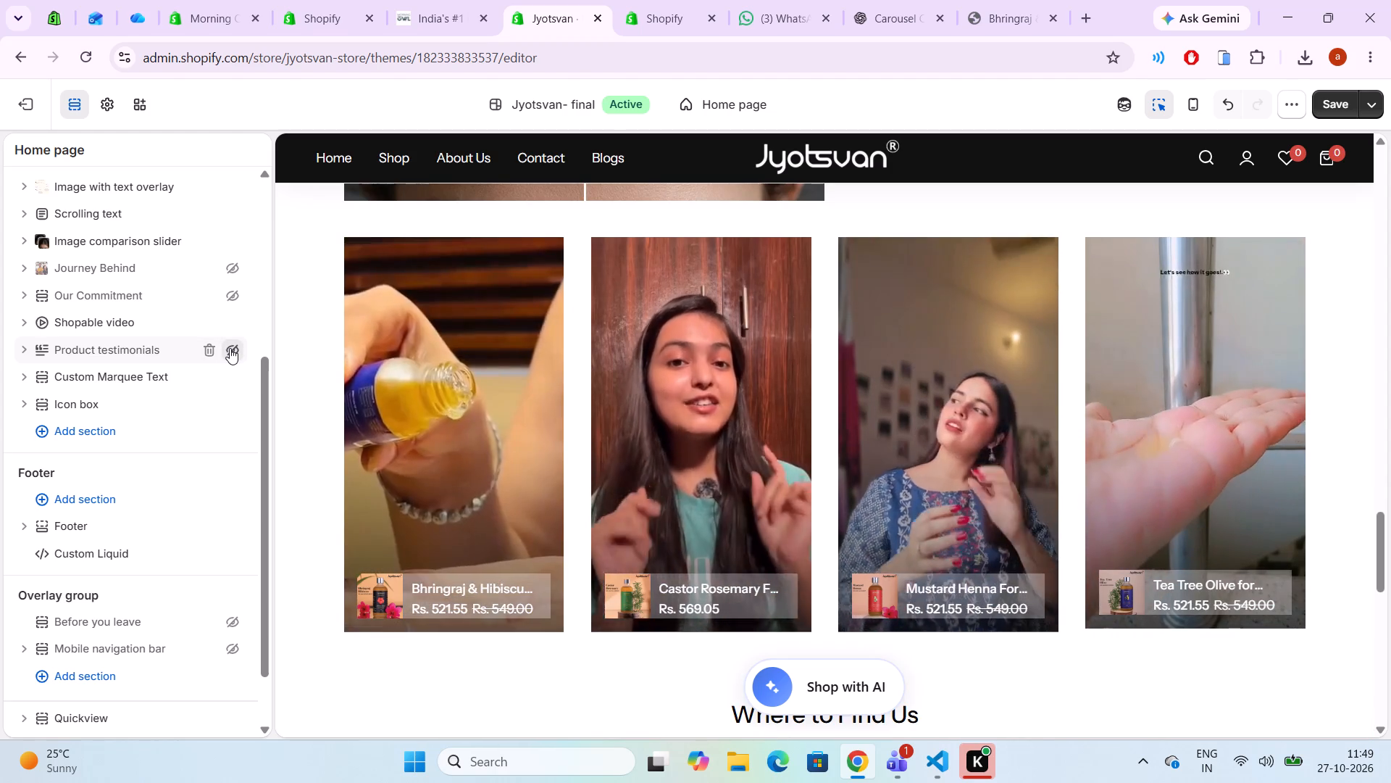
{"action": "key", "text": "ctrl+s"}
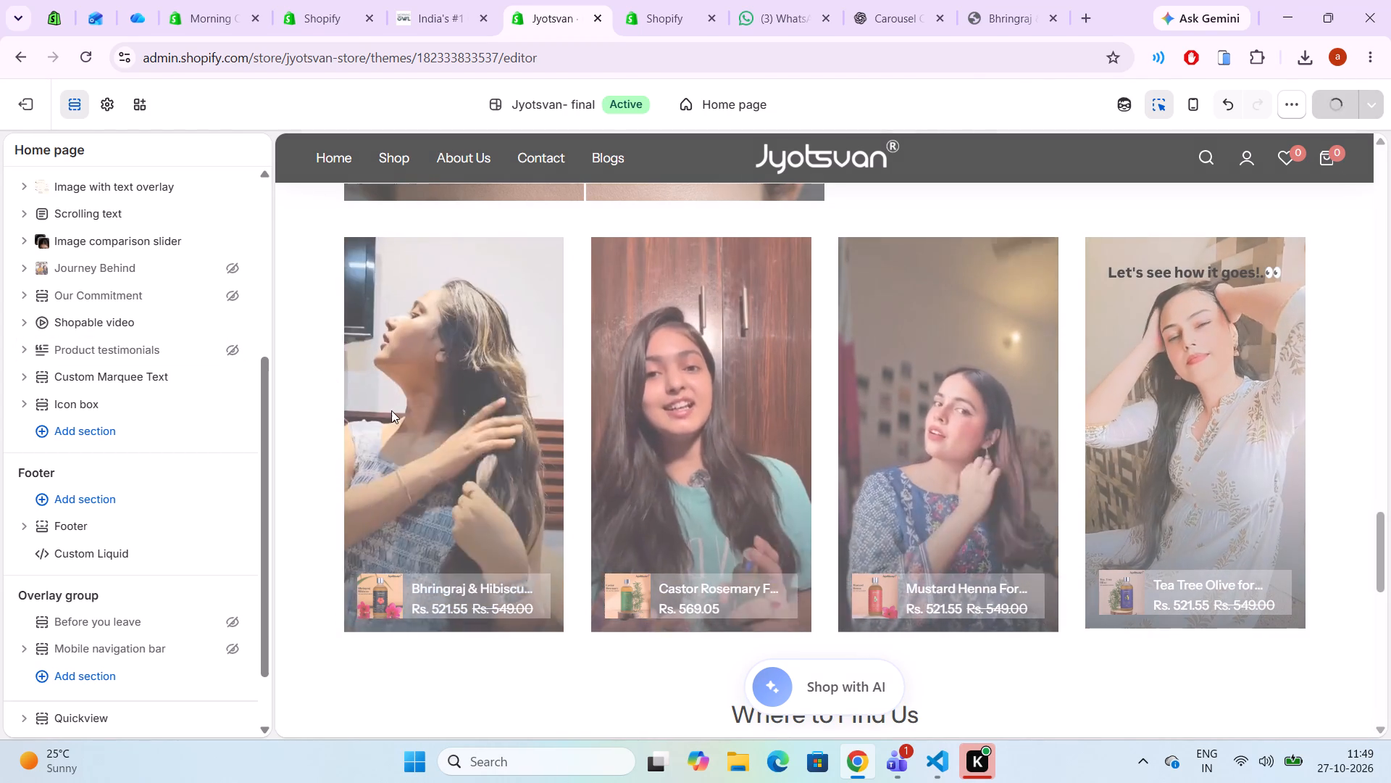
{"action": "scroll", "coordinate": [392, 413], "scroll_direction": "down", "scroll_amount": 1}
{"action": "scroll", "coordinate": [392, 413], "scroll_direction": "up", "scroll_amount": 1}
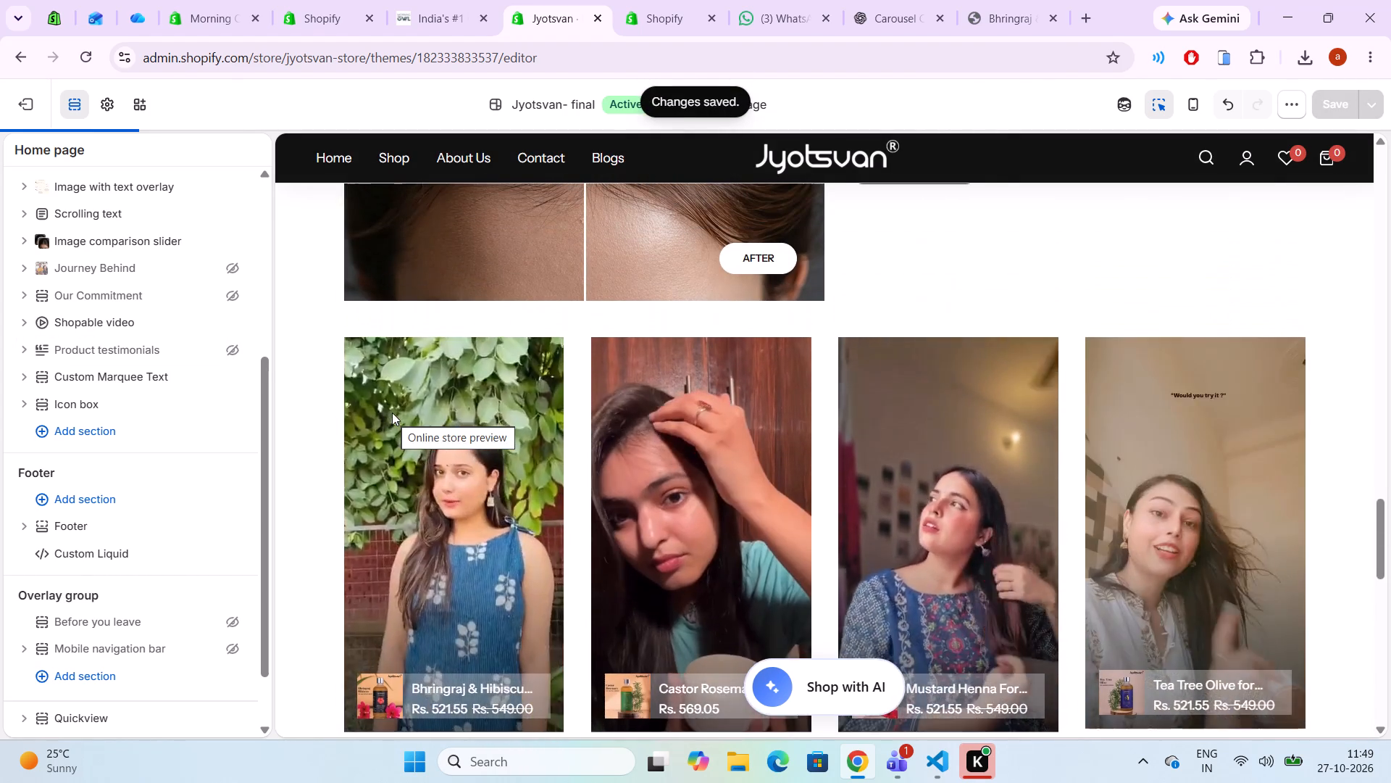
{"action": "scroll", "coordinate": [392, 413], "scroll_direction": "up", "scroll_amount": 1}
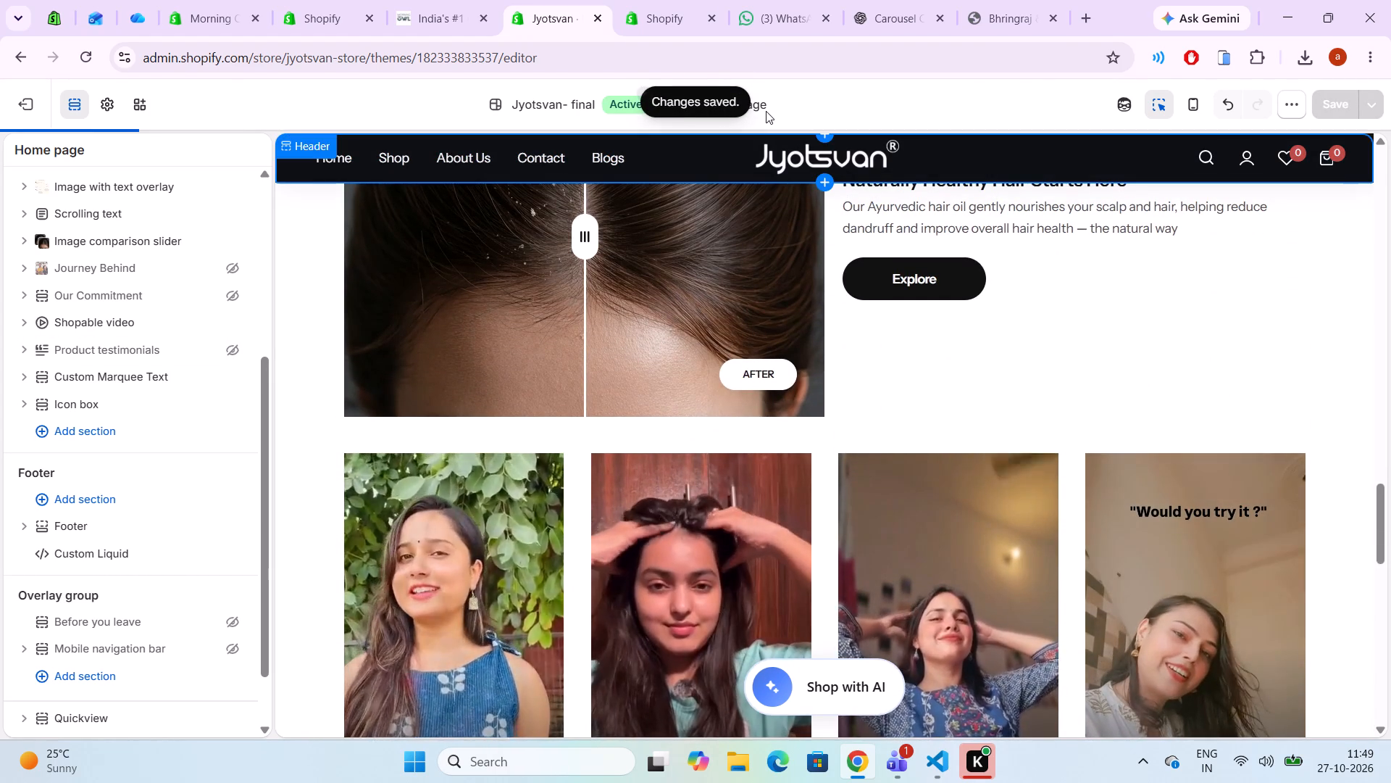
Switch to the bhringraj-hibiscus-for-pu product template.
{"action": "left_click", "coordinate": [777, 104]}
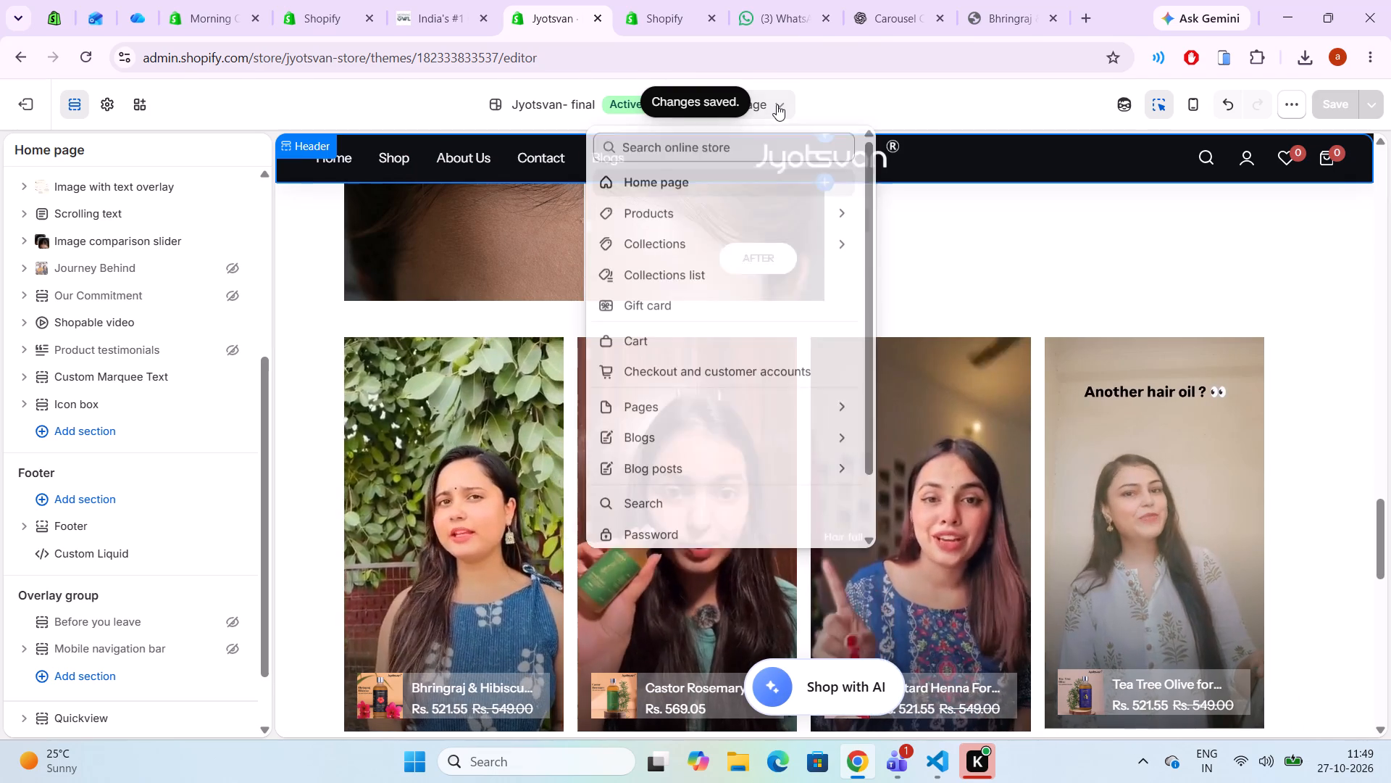
{"action": "left_click", "coordinate": [674, 219]}
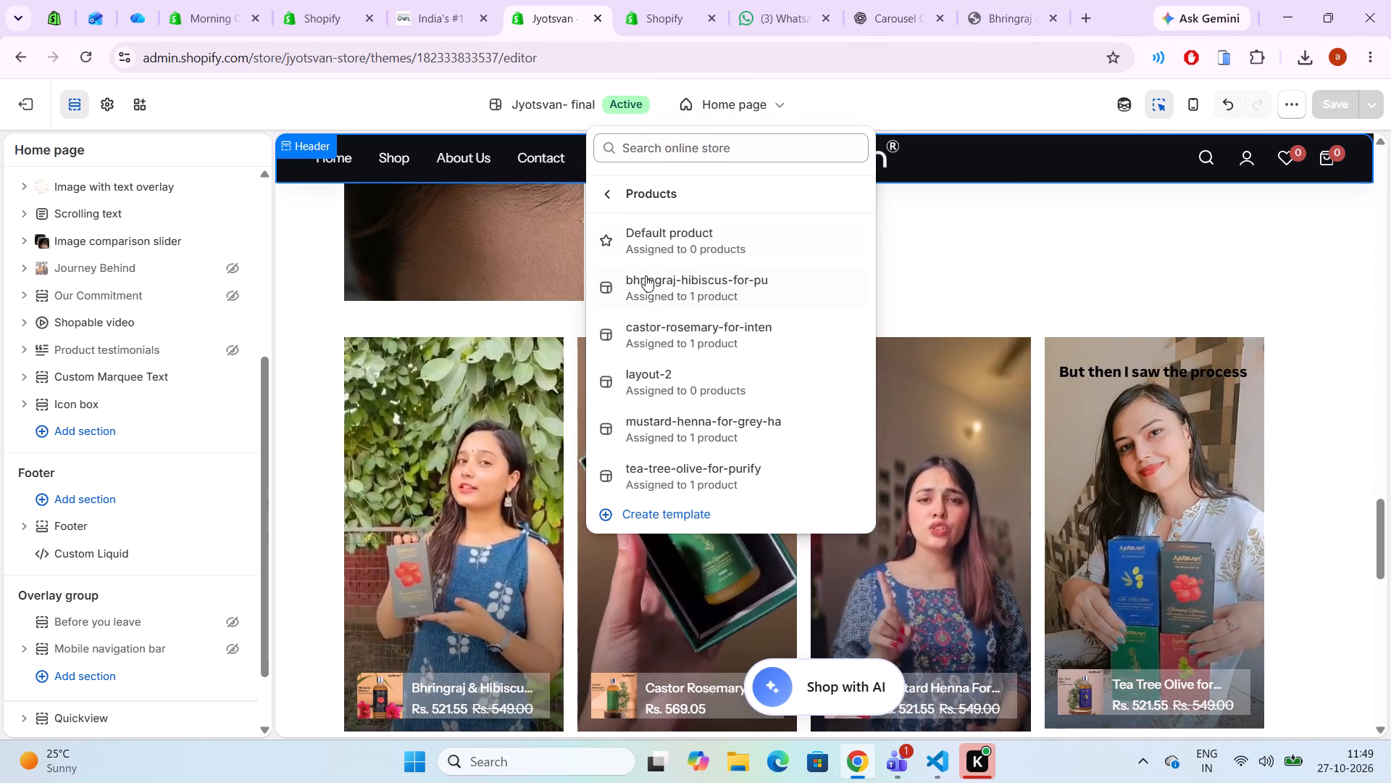
{"action": "left_click", "coordinate": [644, 285]}
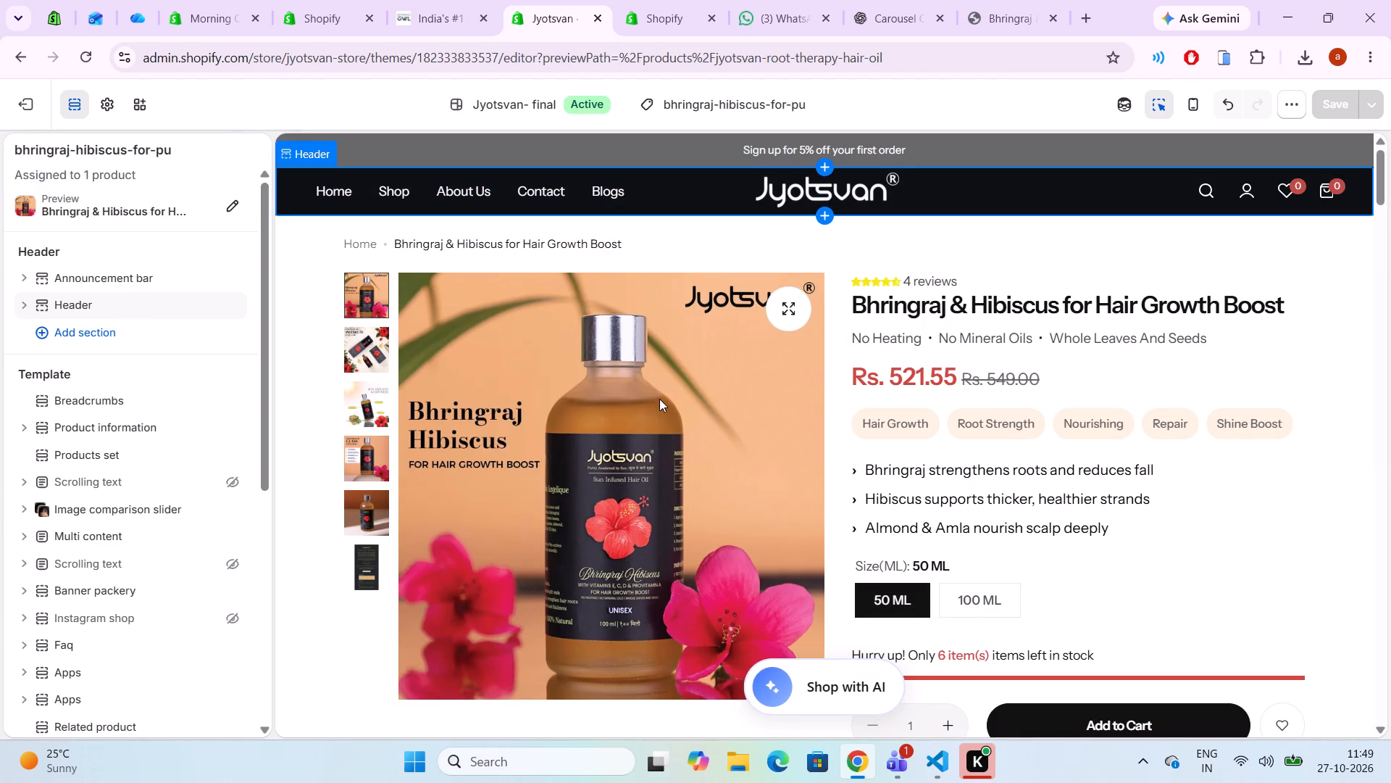
Paste the copied Product testimonials section between Faq and the first Apps section, and save the product template.
{"action": "scroll", "coordinate": [659, 399], "scroll_direction": "down", "scroll_amount": 7}
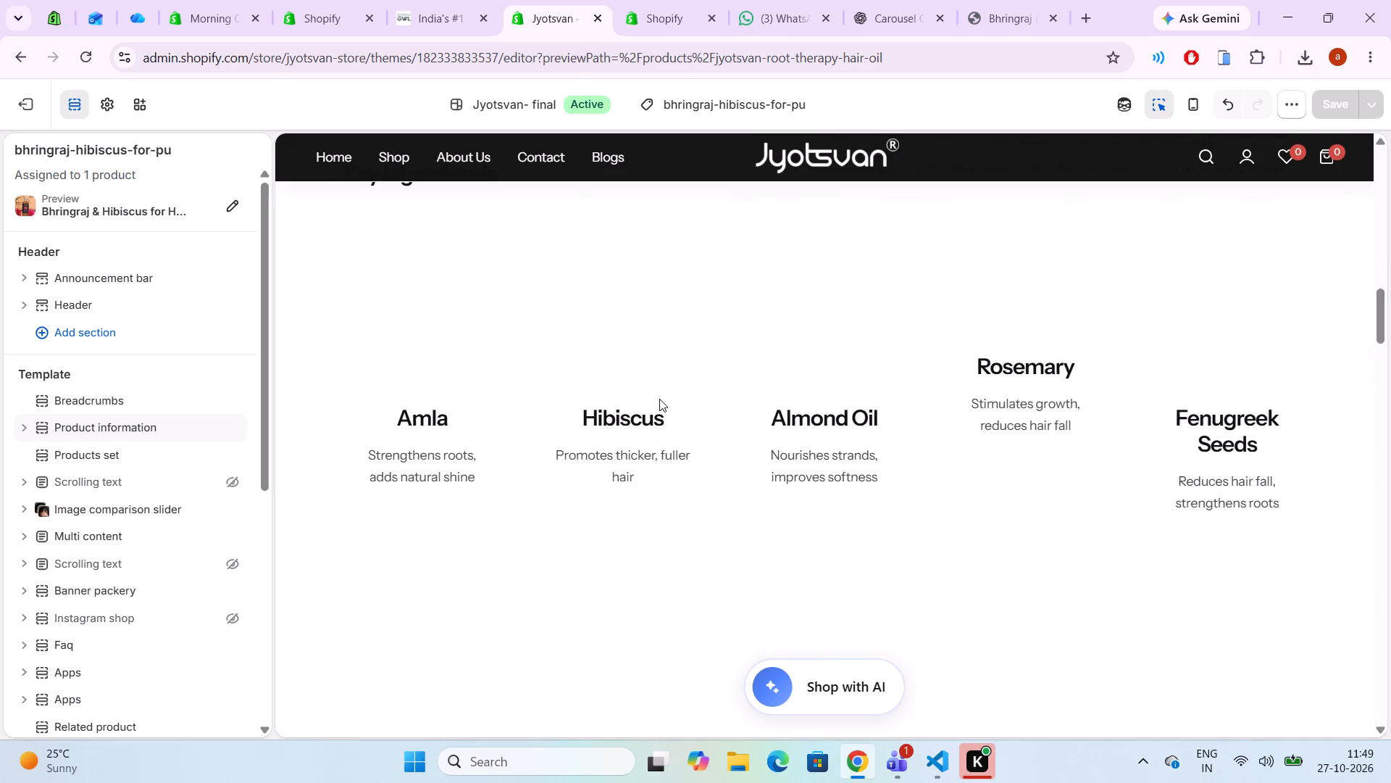
{"action": "scroll", "coordinate": [659, 399], "scroll_direction": "down", "scroll_amount": 2}
{"action": "scroll", "coordinate": [659, 399], "scroll_direction": "up", "scroll_amount": 1}
{"action": "scroll", "coordinate": [659, 399], "scroll_direction": "down", "scroll_amount": 5}
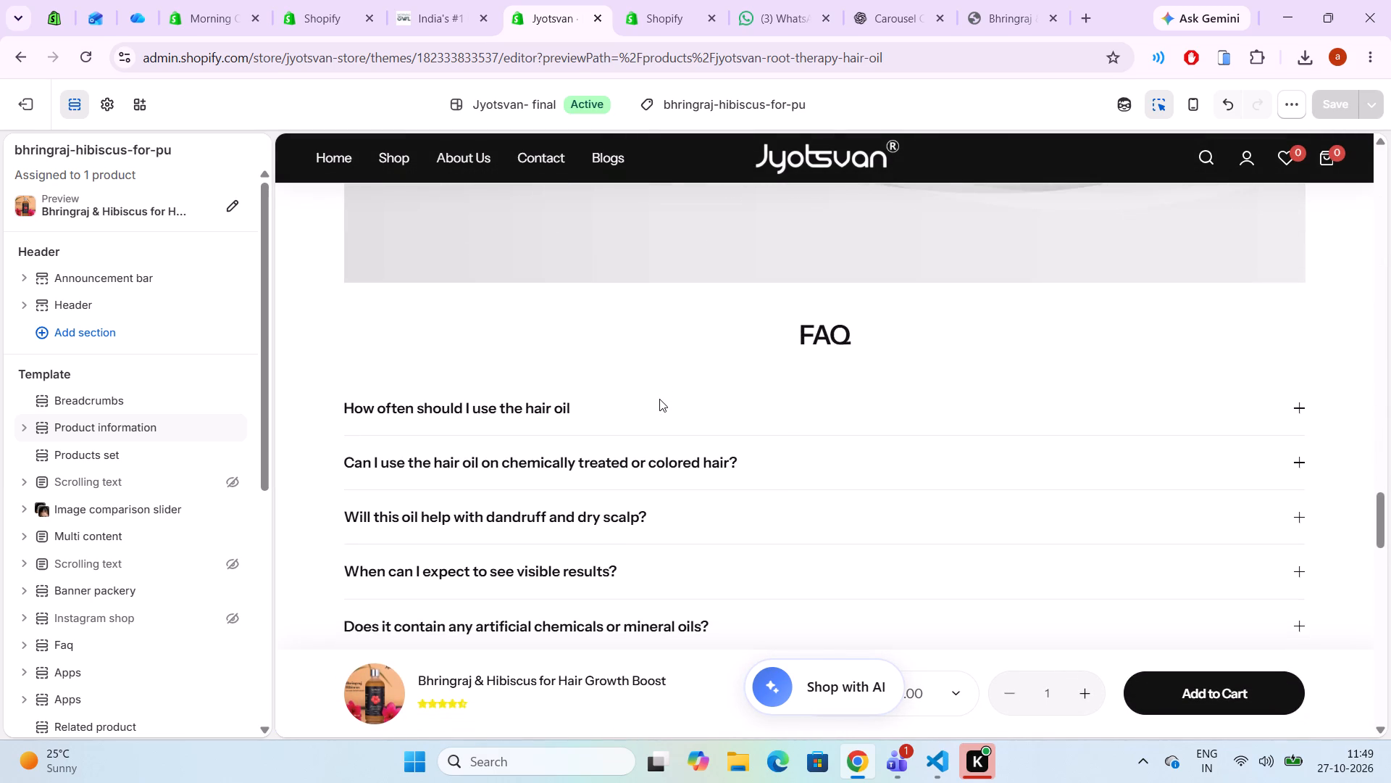
{"action": "scroll", "coordinate": [442, 454], "scroll_direction": "down", "scroll_amount": 3}
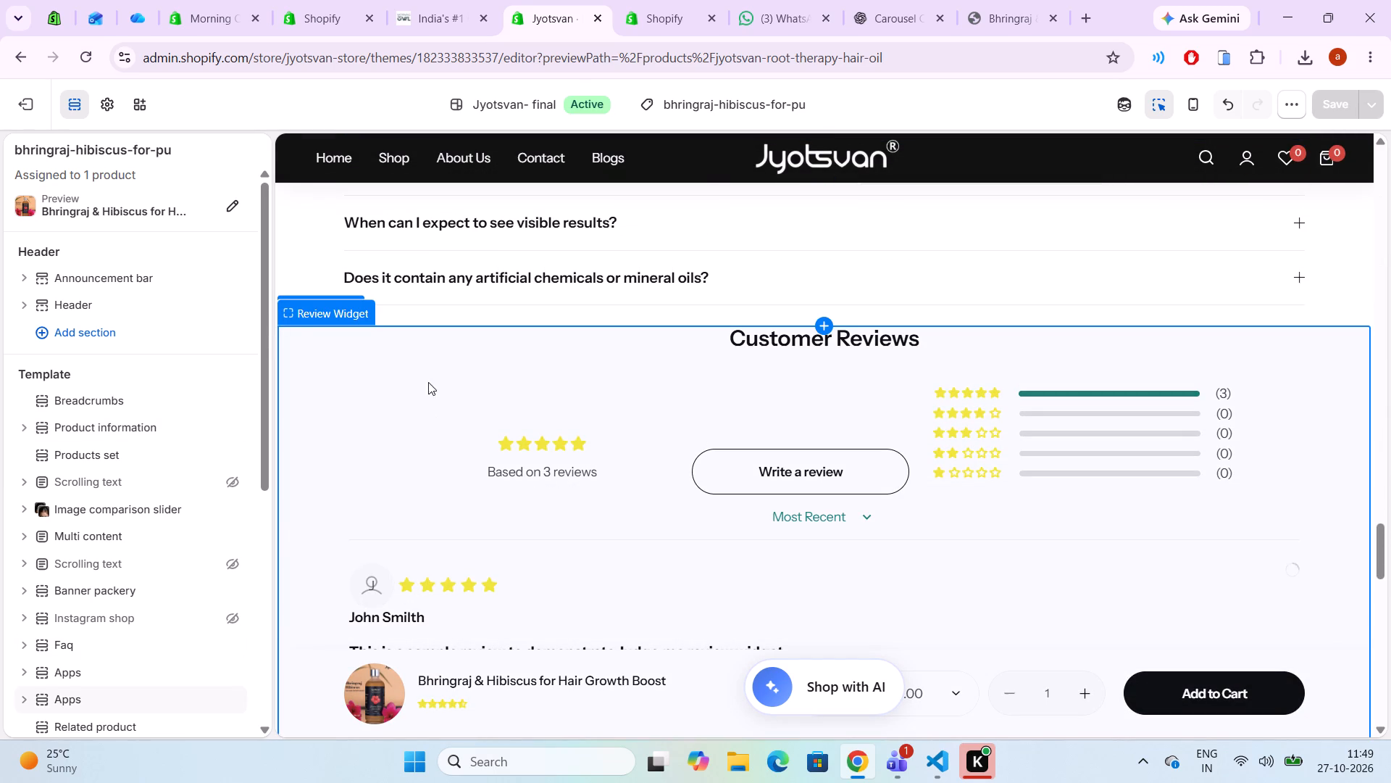
{"action": "scroll", "coordinate": [359, 594], "scroll_direction": "down", "scroll_amount": 2}
{"action": "scroll", "coordinate": [359, 594], "scroll_direction": "up", "scroll_amount": 1}
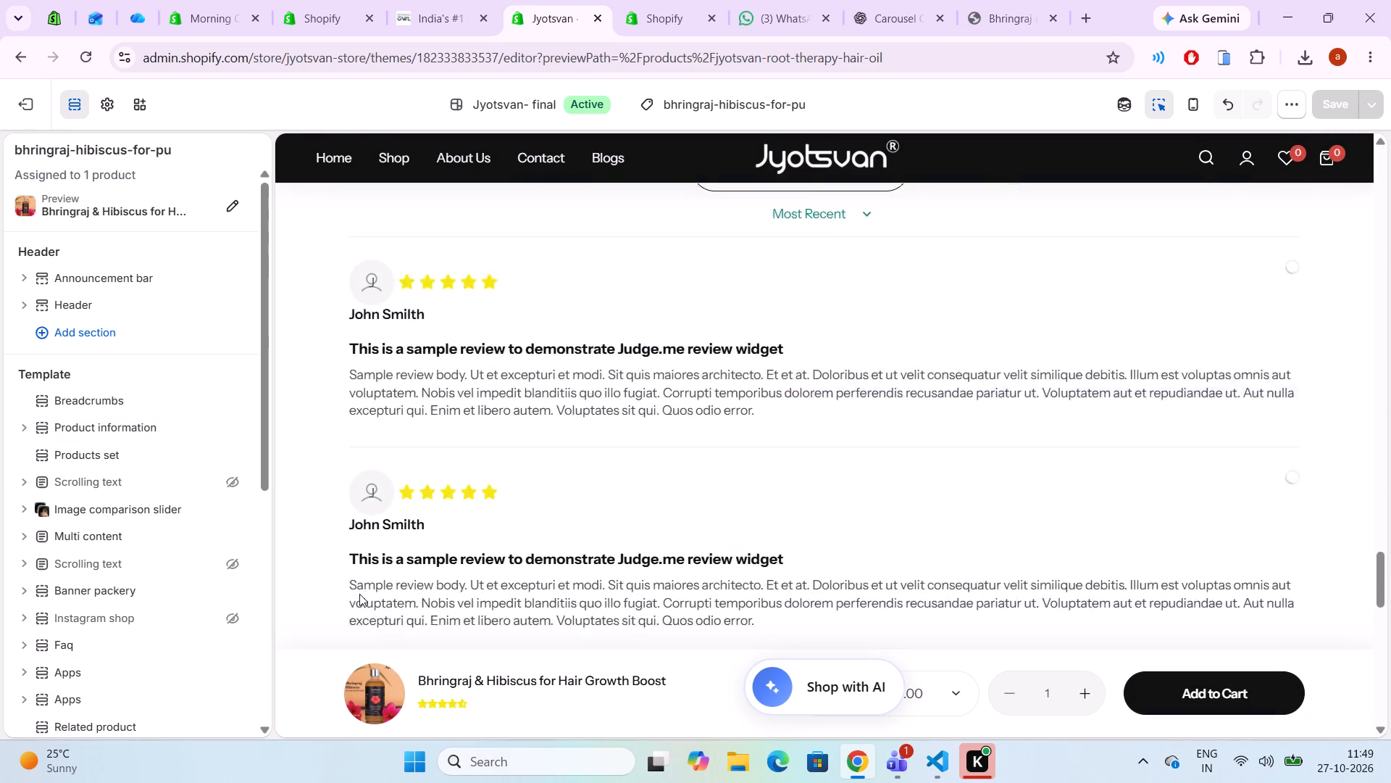
{"action": "scroll", "coordinate": [359, 594], "scroll_direction": "up", "scroll_amount": 2}
{"action": "scroll", "coordinate": [152, 661], "scroll_direction": "down", "scroll_amount": 2}
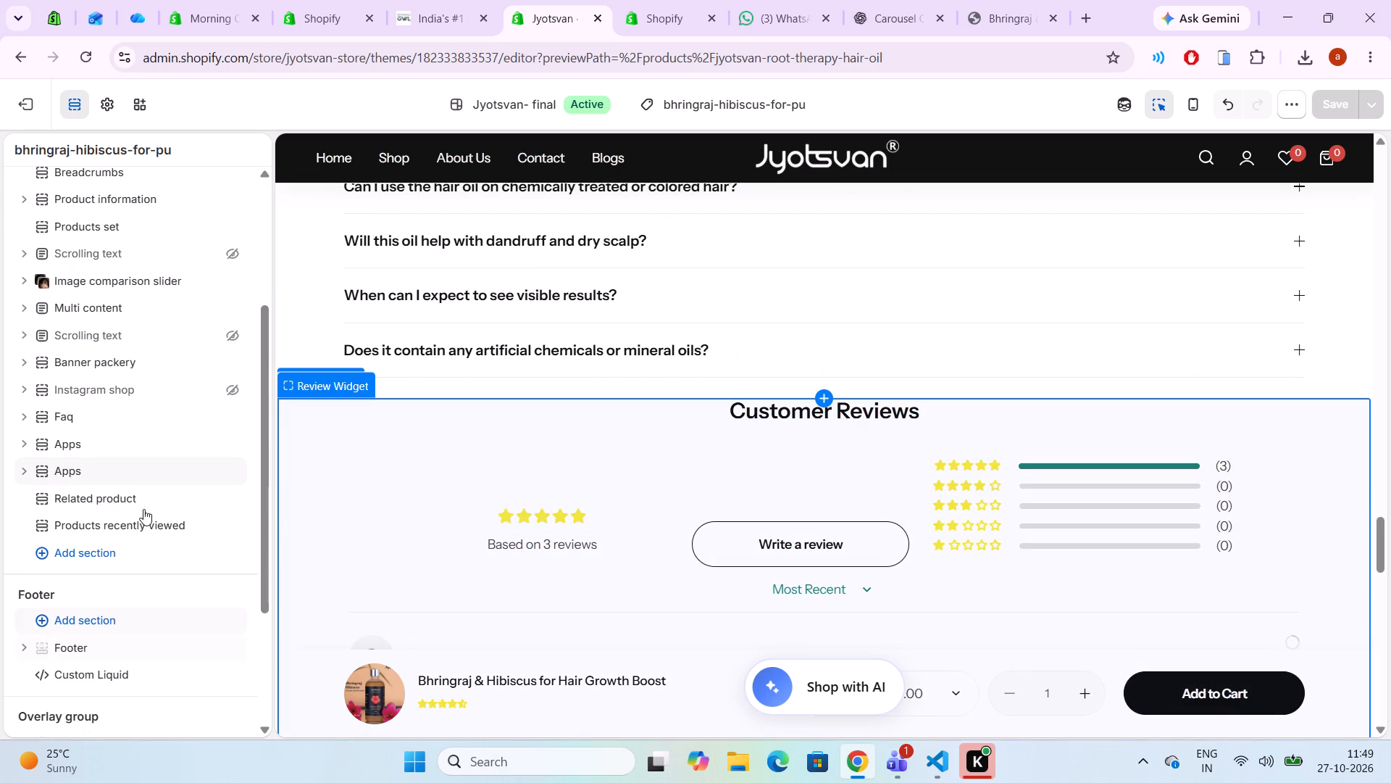
{"action": "scroll", "coordinate": [314, 505], "scroll_direction": "up", "scroll_amount": 2}
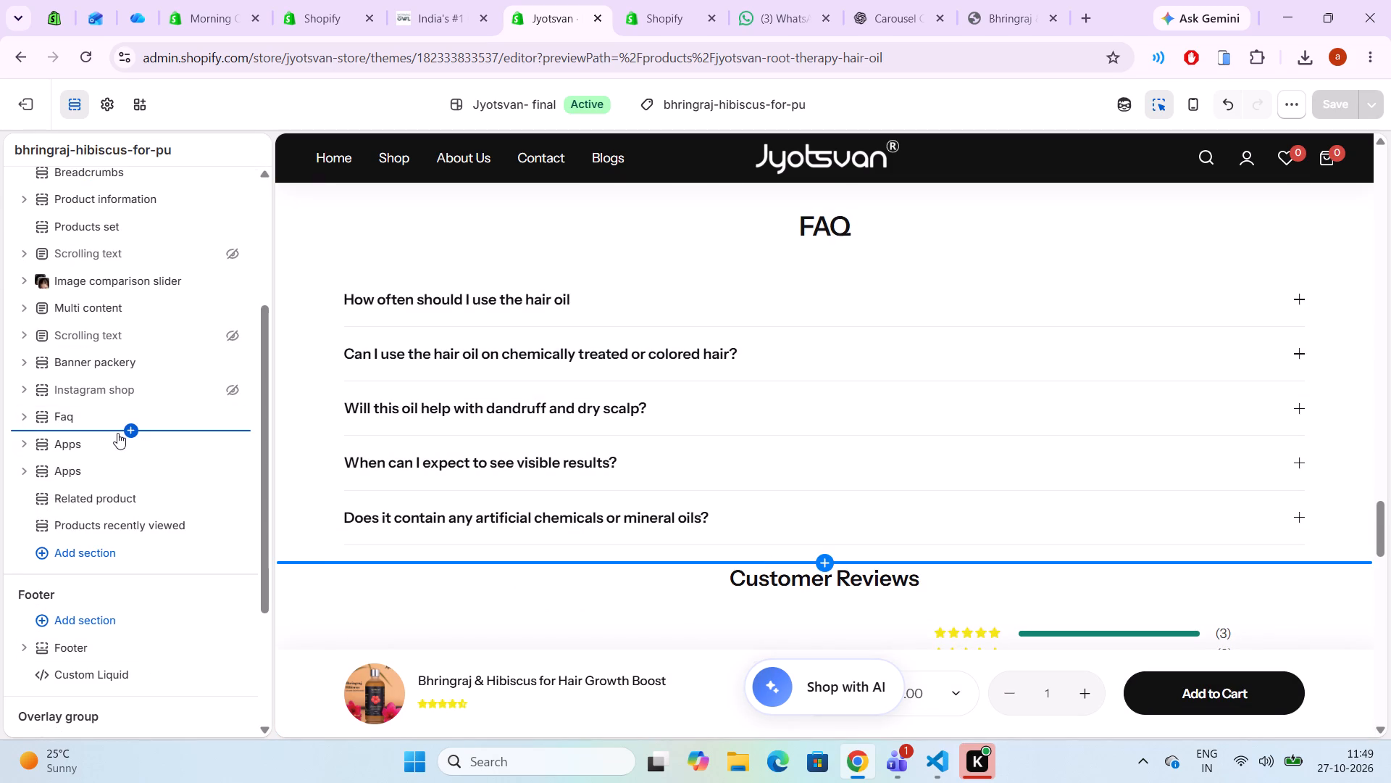
{"action": "right_click", "coordinate": [117, 433]}
{"action": "left_click", "coordinate": [167, 410]}
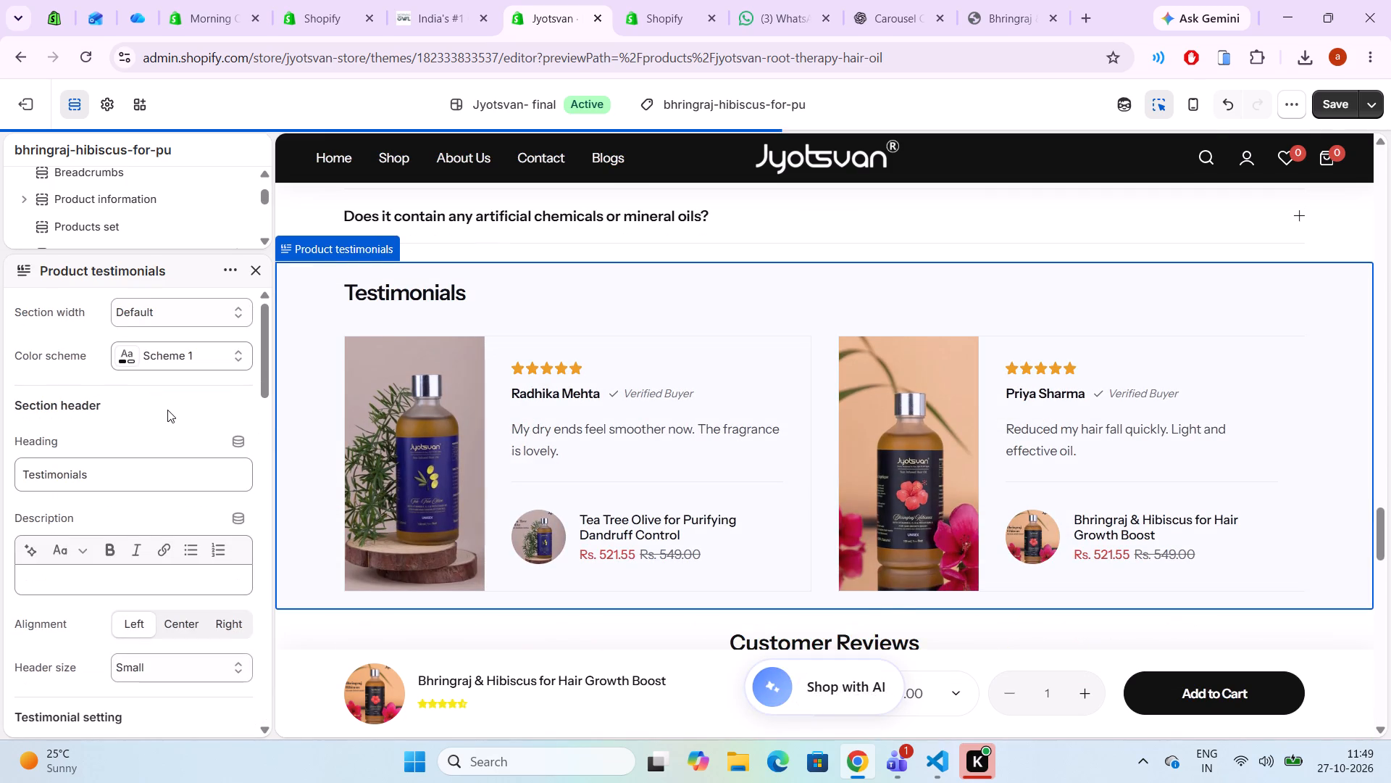
{"action": "left_click", "coordinate": [1337, 104]}
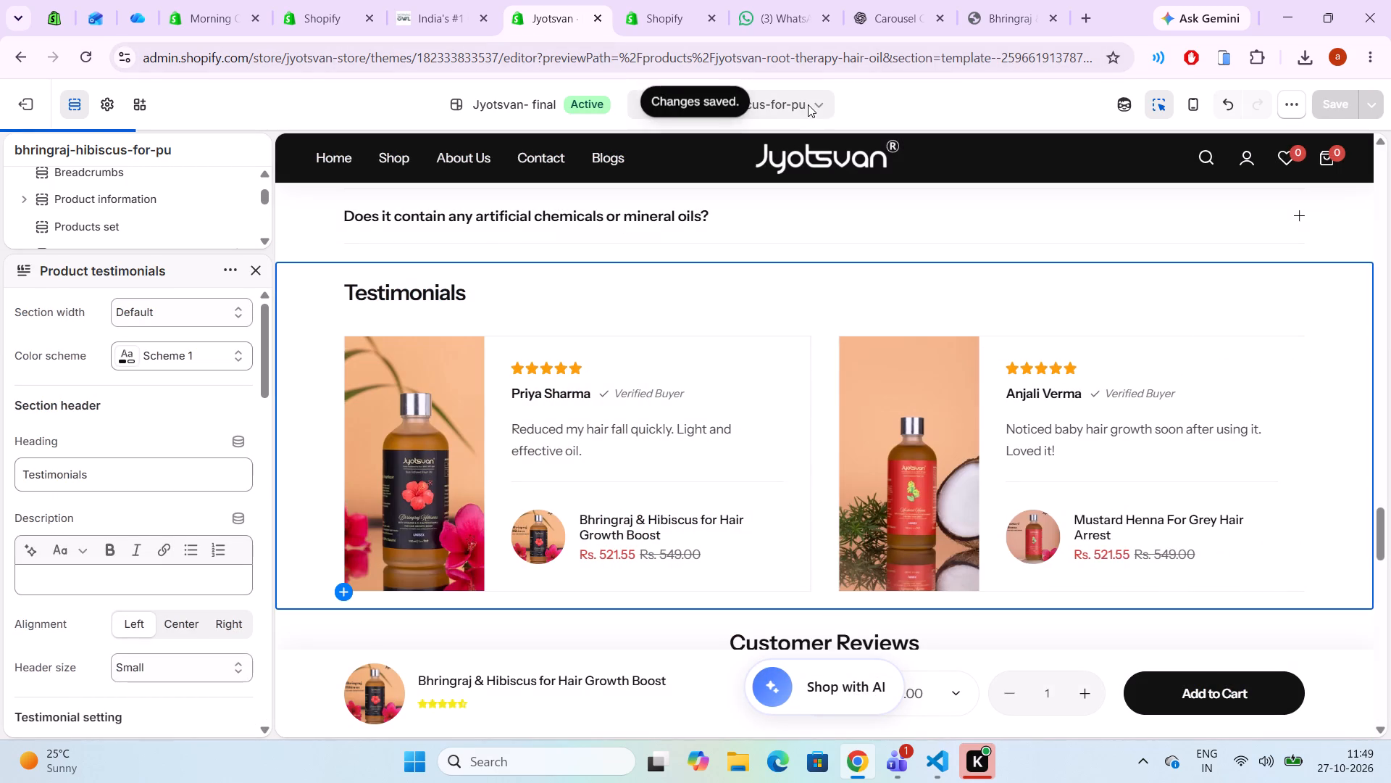
Switch to the castor-rosemary-for-inten product template and close the Product testimonials settings.
{"action": "left_click", "coordinate": [821, 106]}
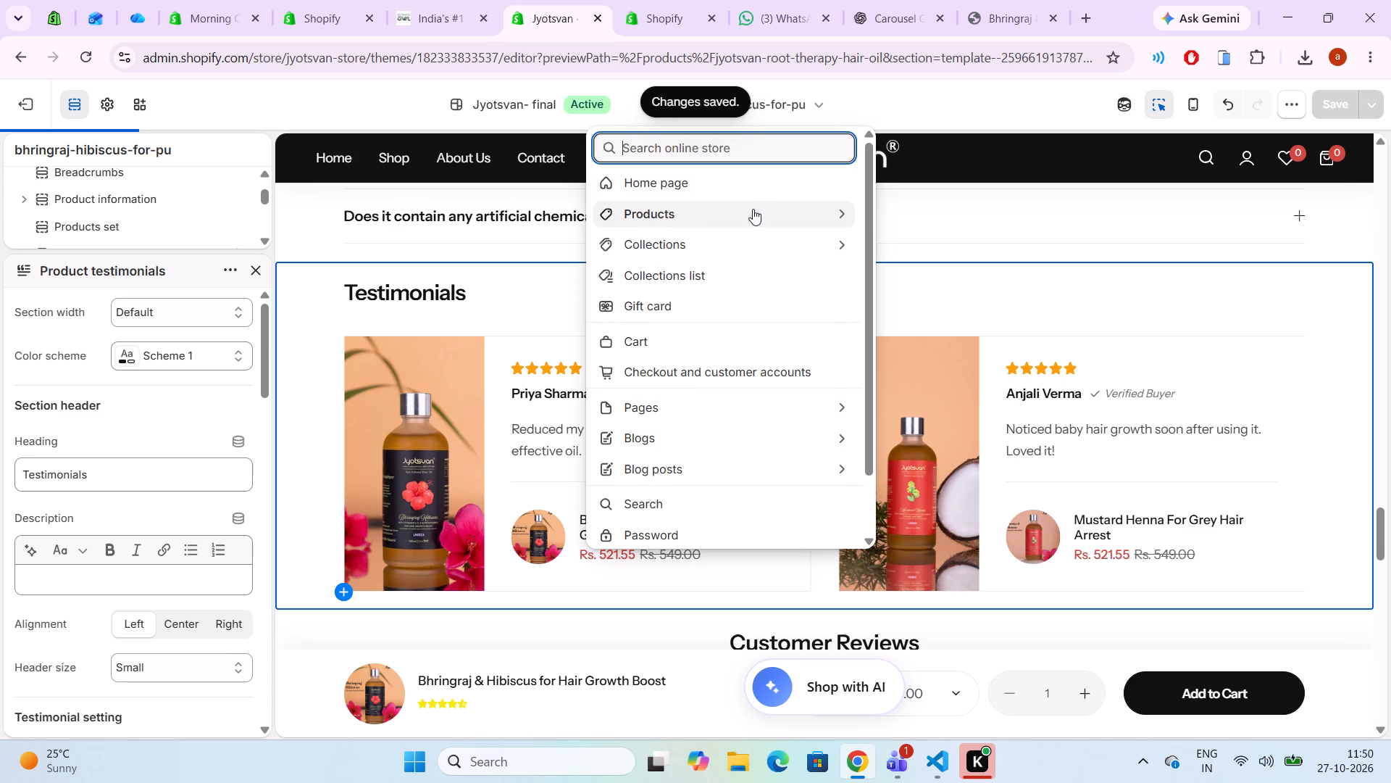
{"action": "left_click", "coordinate": [753, 211]}
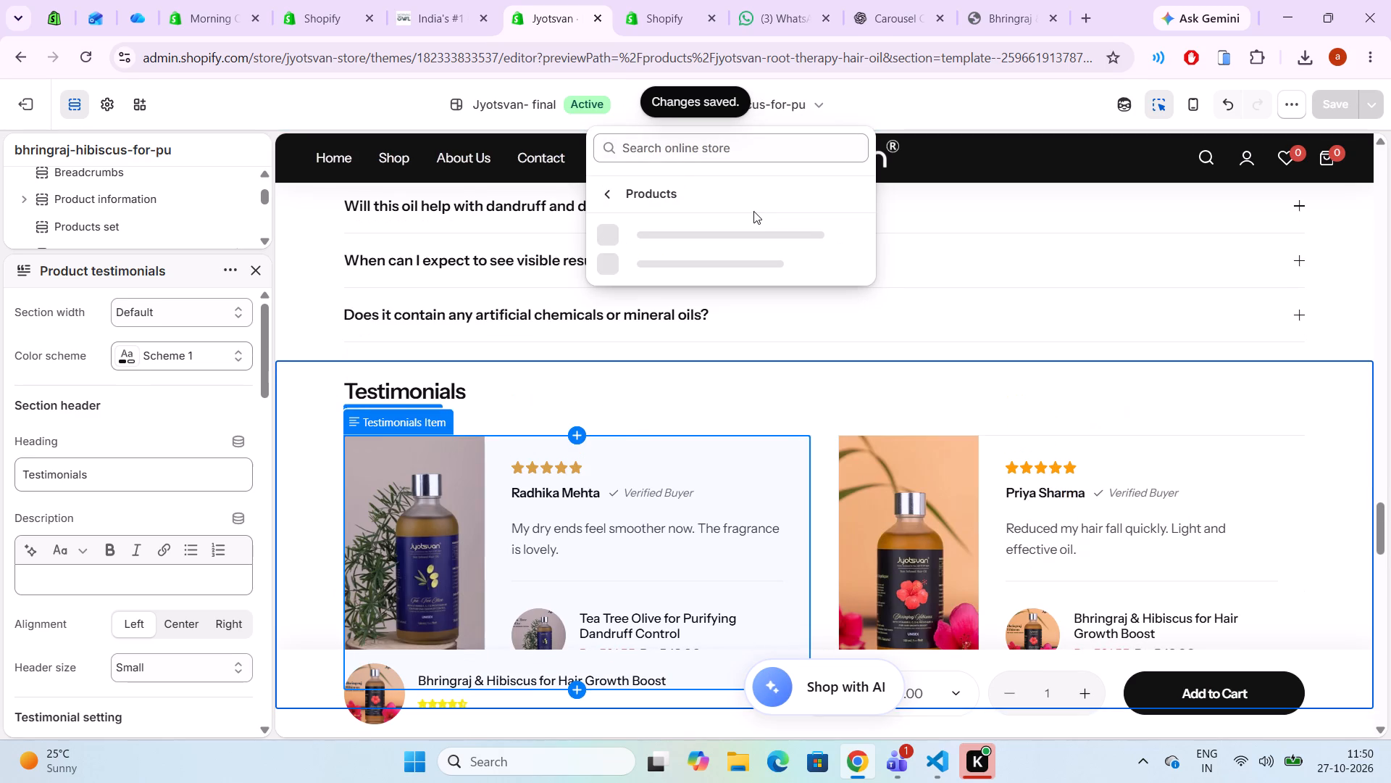
{"action": "left_click", "coordinate": [673, 336]}
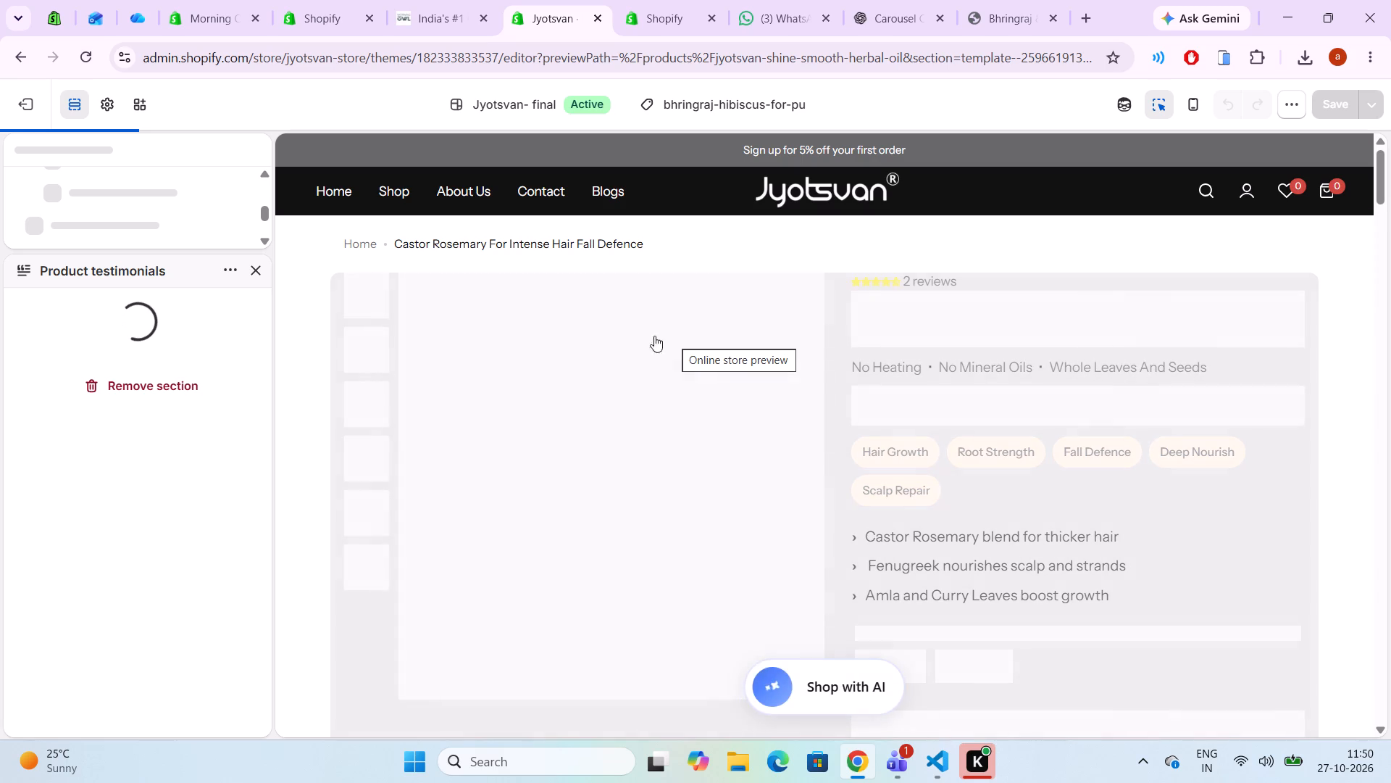
{"action": "left_click", "coordinate": [254, 275]}
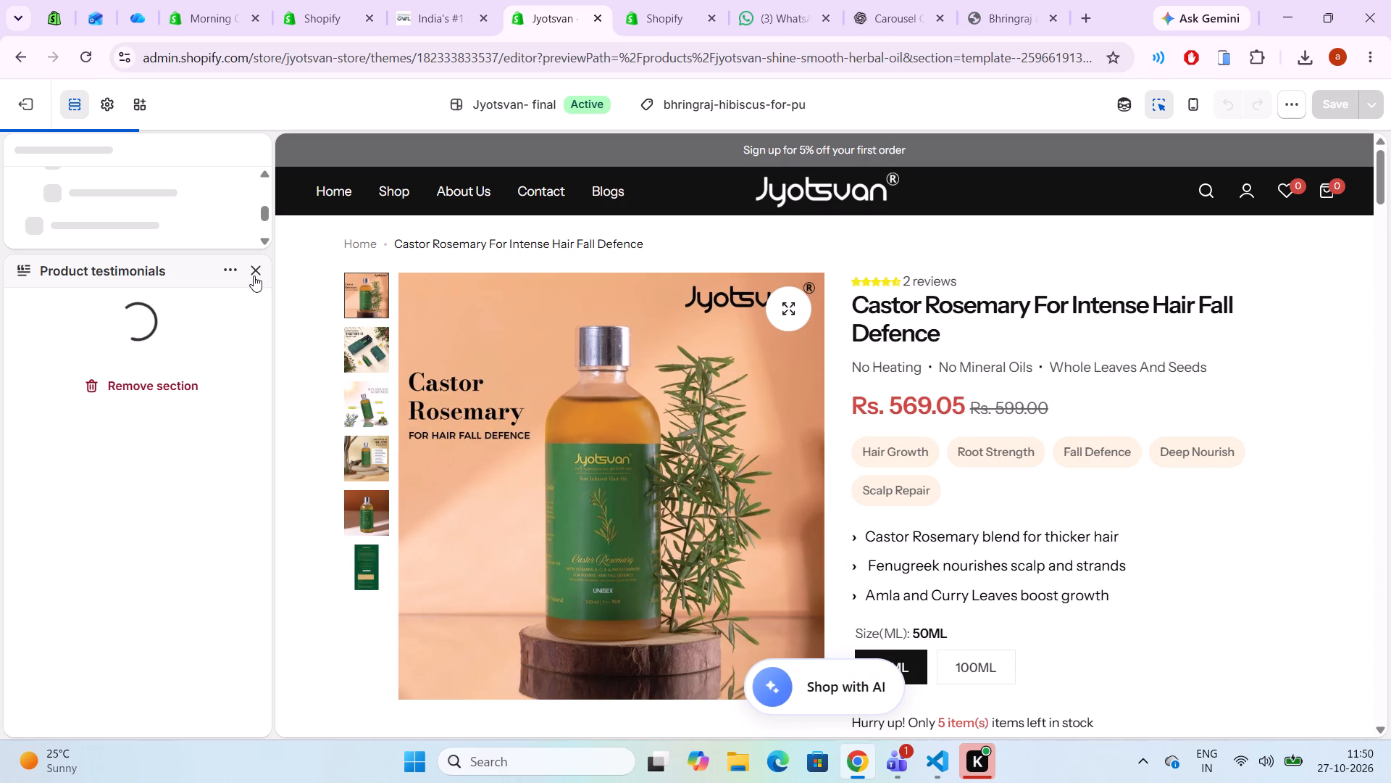
Paste the Product testimonials section between Faq and the first Apps section of the castor-rosemary-for-inten template, and save it.
{"action": "scroll", "coordinate": [398, 468], "scroll_direction": "down", "scroll_amount": 9}
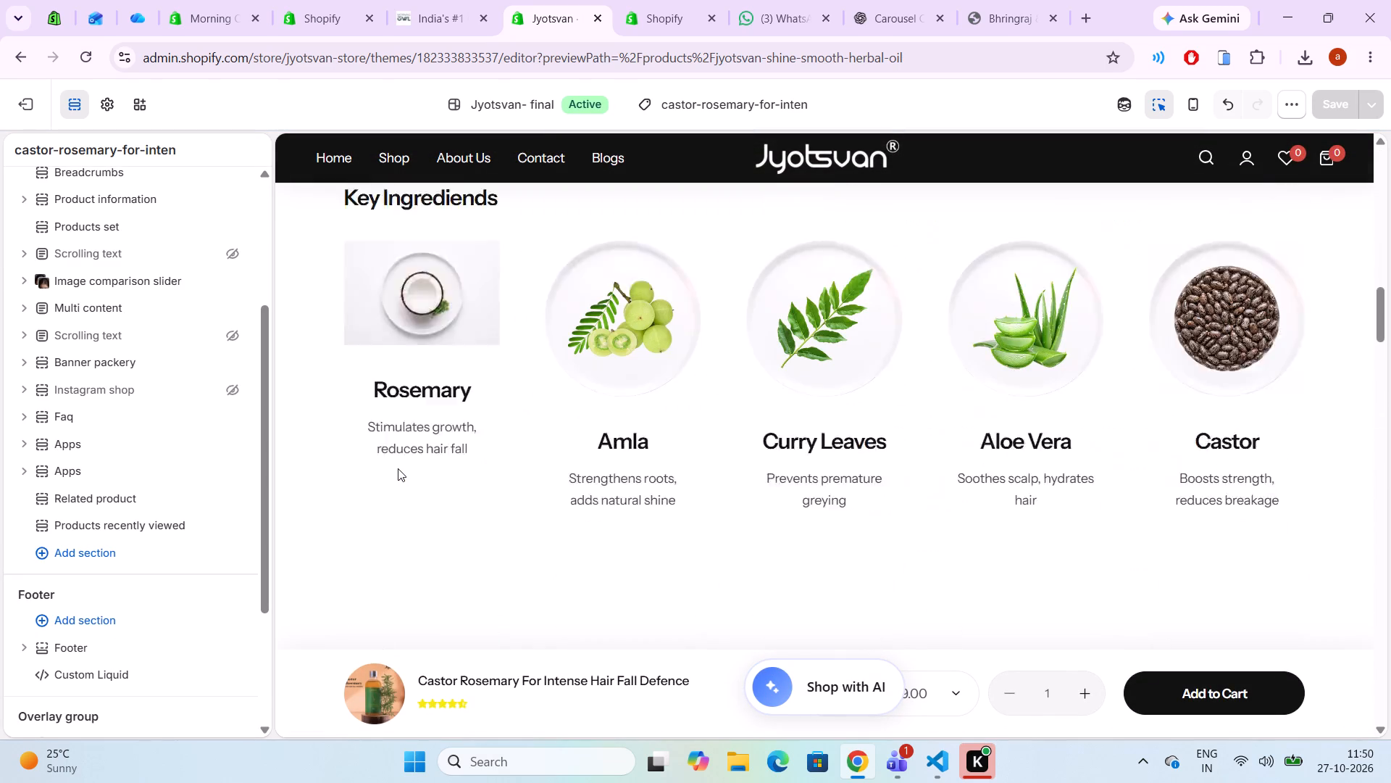
{"action": "scroll", "coordinate": [398, 468], "scroll_direction": "down", "scroll_amount": 10}
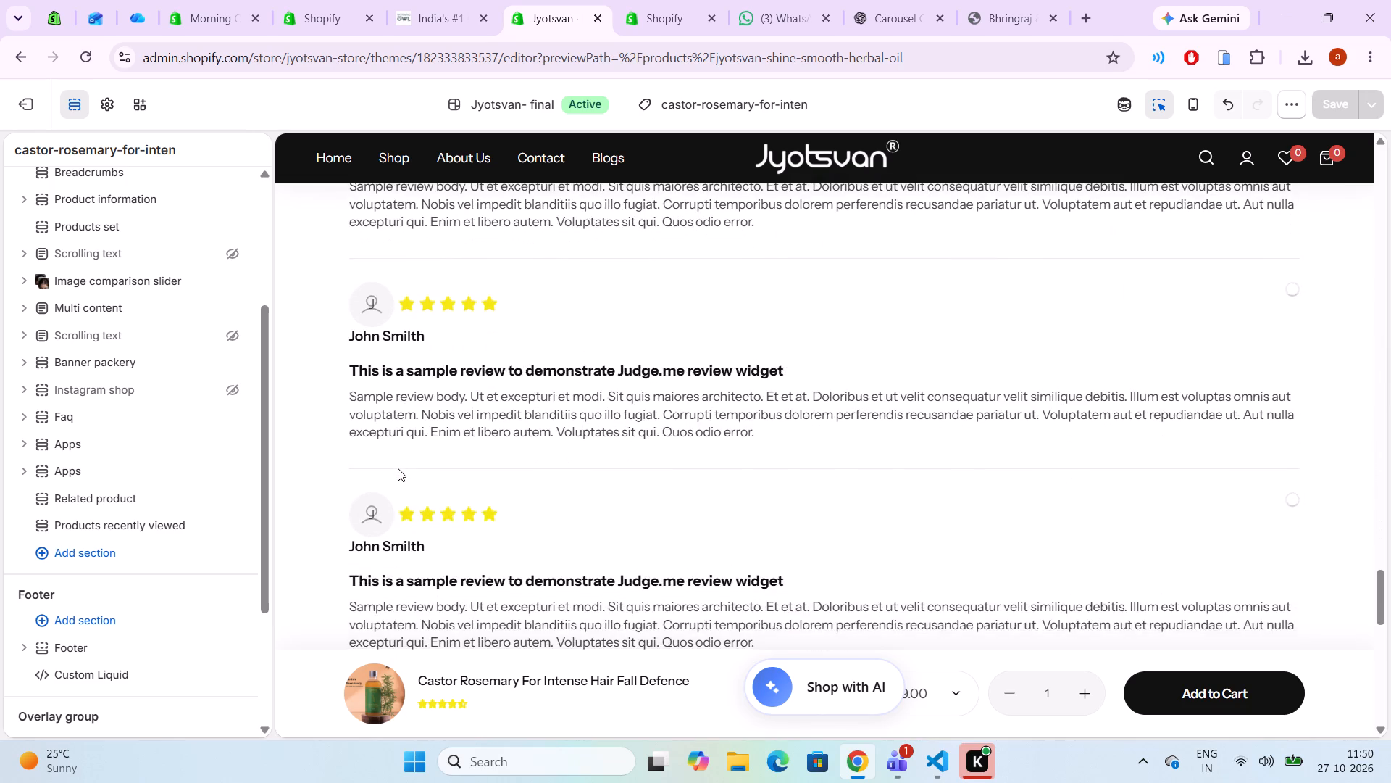
{"action": "scroll", "coordinate": [398, 468], "scroll_direction": "down", "scroll_amount": 1}
{"action": "scroll", "coordinate": [398, 468], "scroll_direction": "up", "scroll_amount": 2}
{"action": "scroll", "coordinate": [398, 468], "scroll_direction": "down", "scroll_amount": 2}
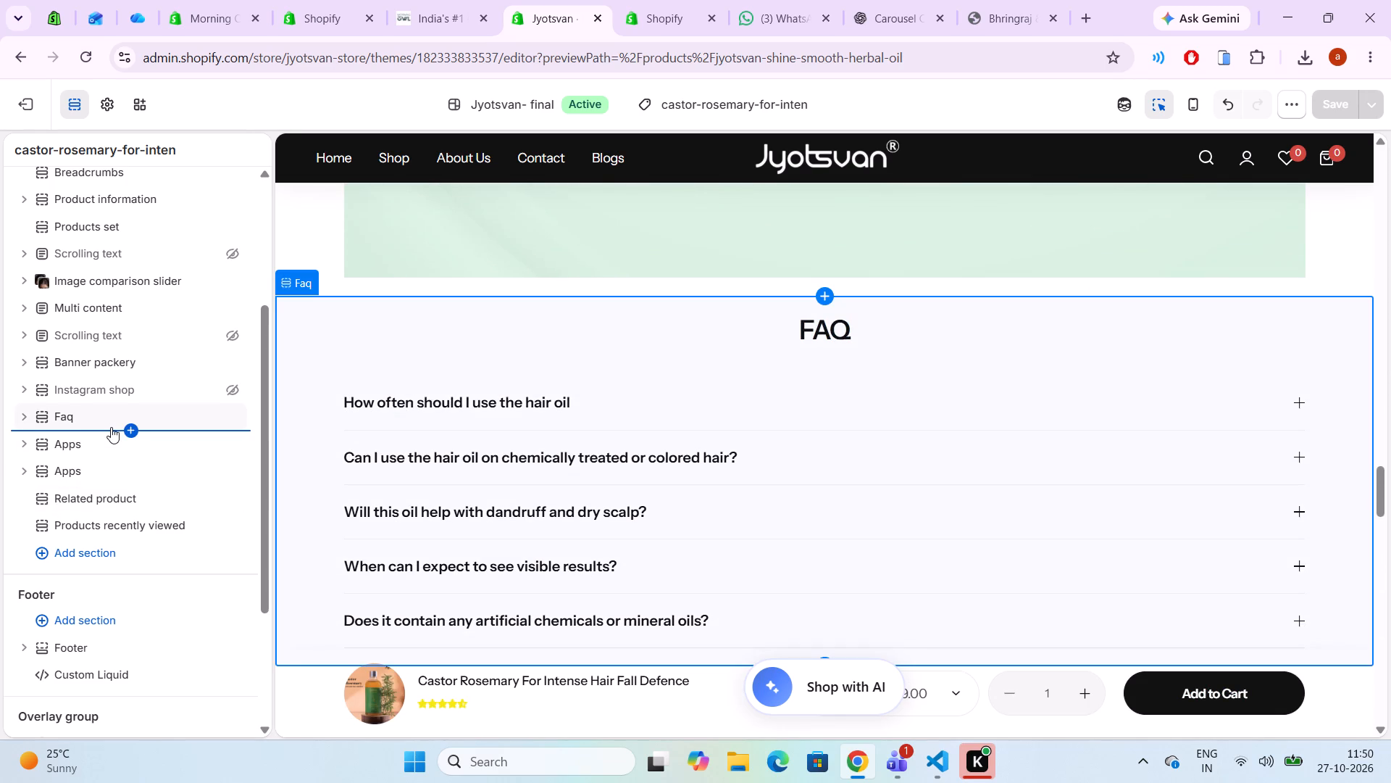
{"action": "right_click", "coordinate": [111, 427]}
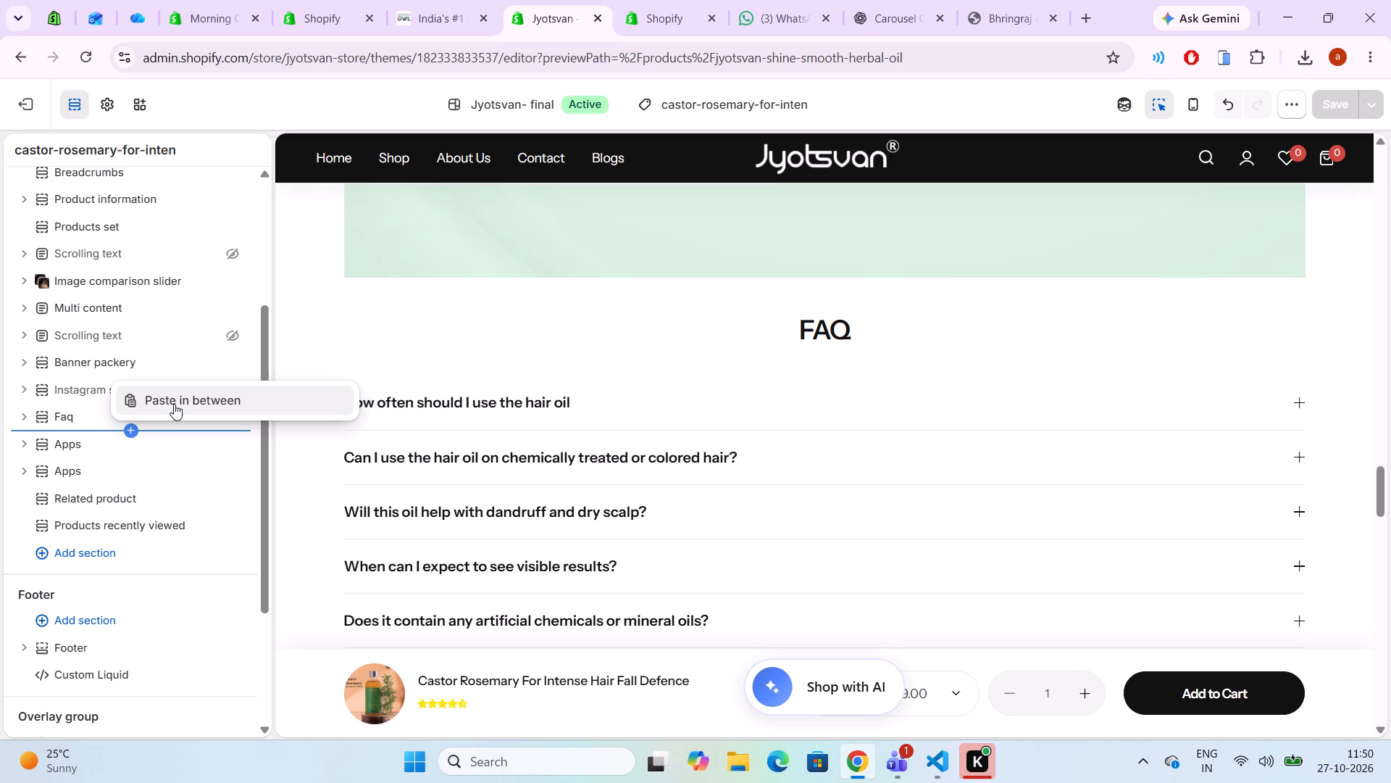
{"action": "left_click", "coordinate": [174, 402]}
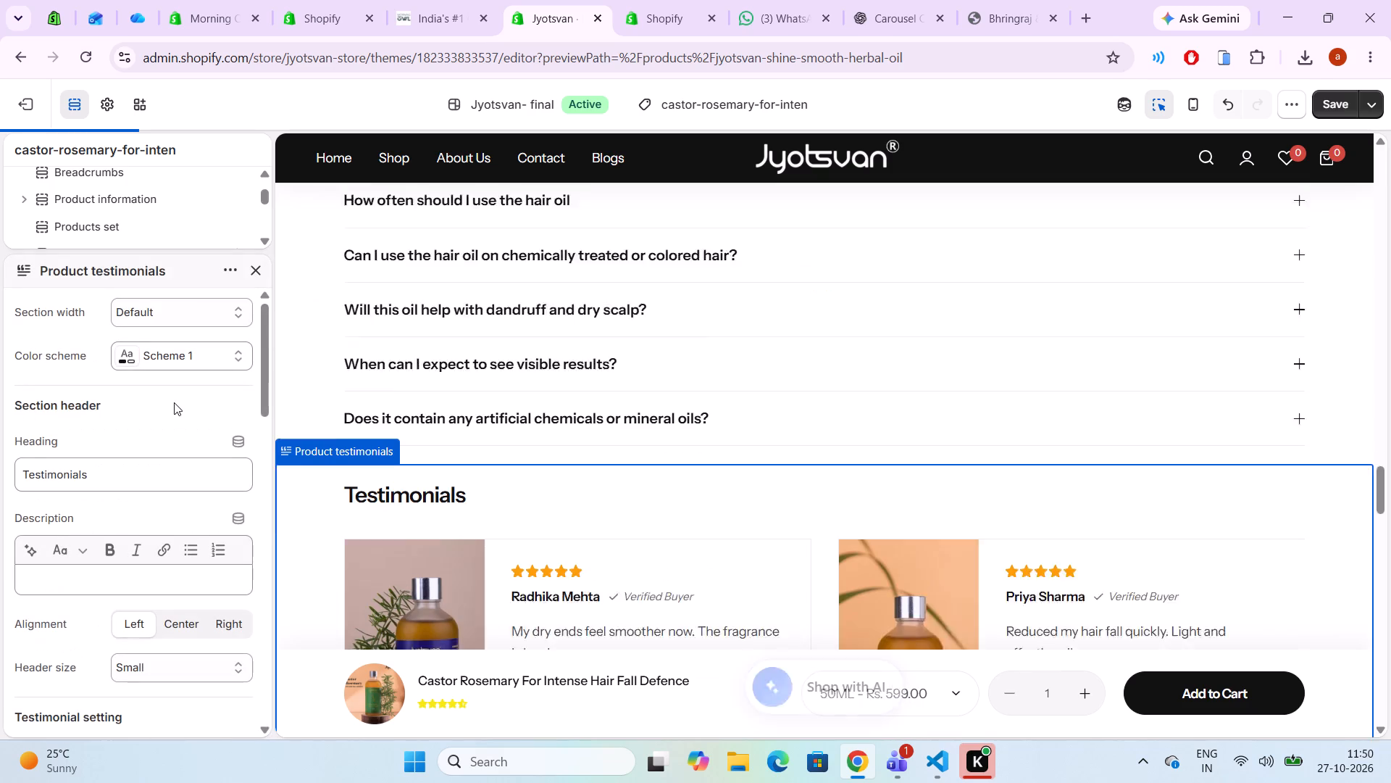
{"action": "scroll", "coordinate": [680, 384], "scroll_direction": "up", "scroll_amount": 1}
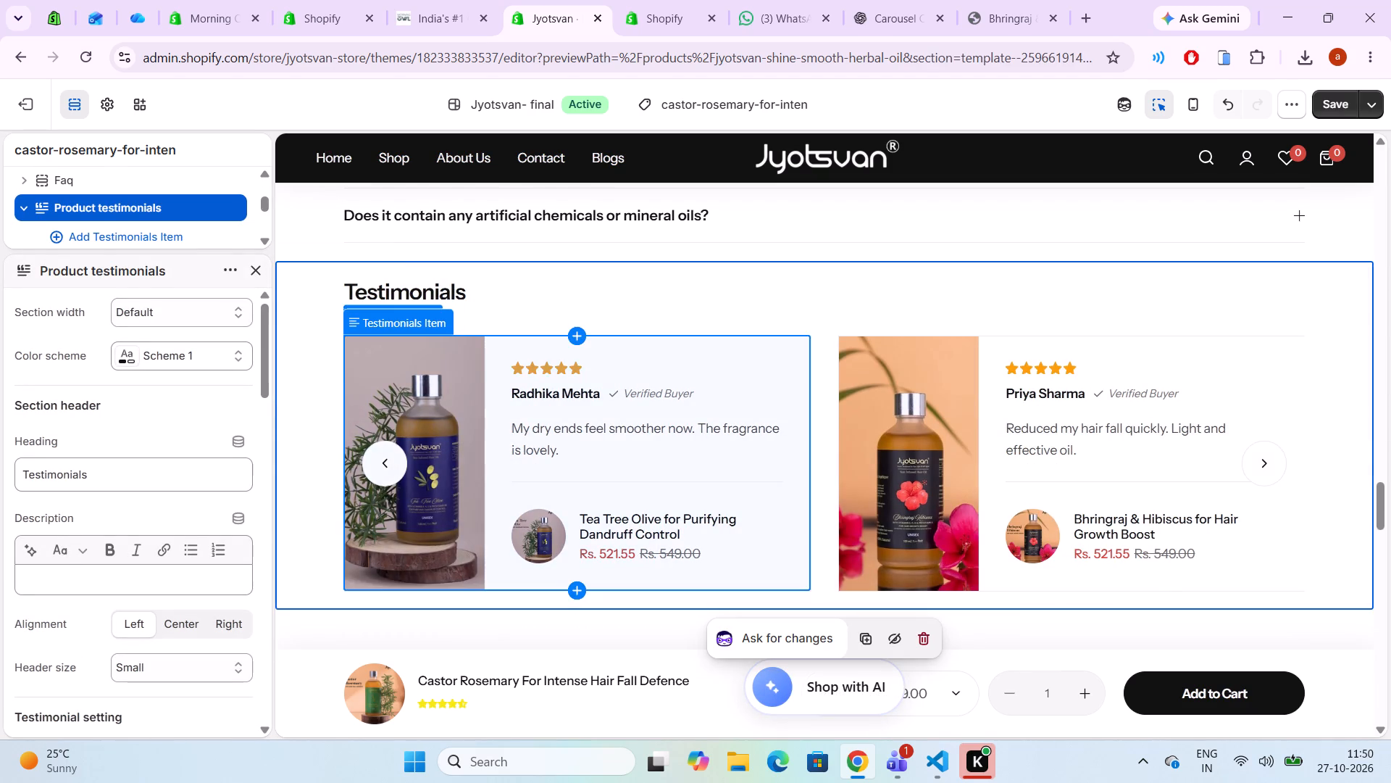
{"action": "scroll", "coordinate": [680, 384], "scroll_direction": "up", "scroll_amount": 1}
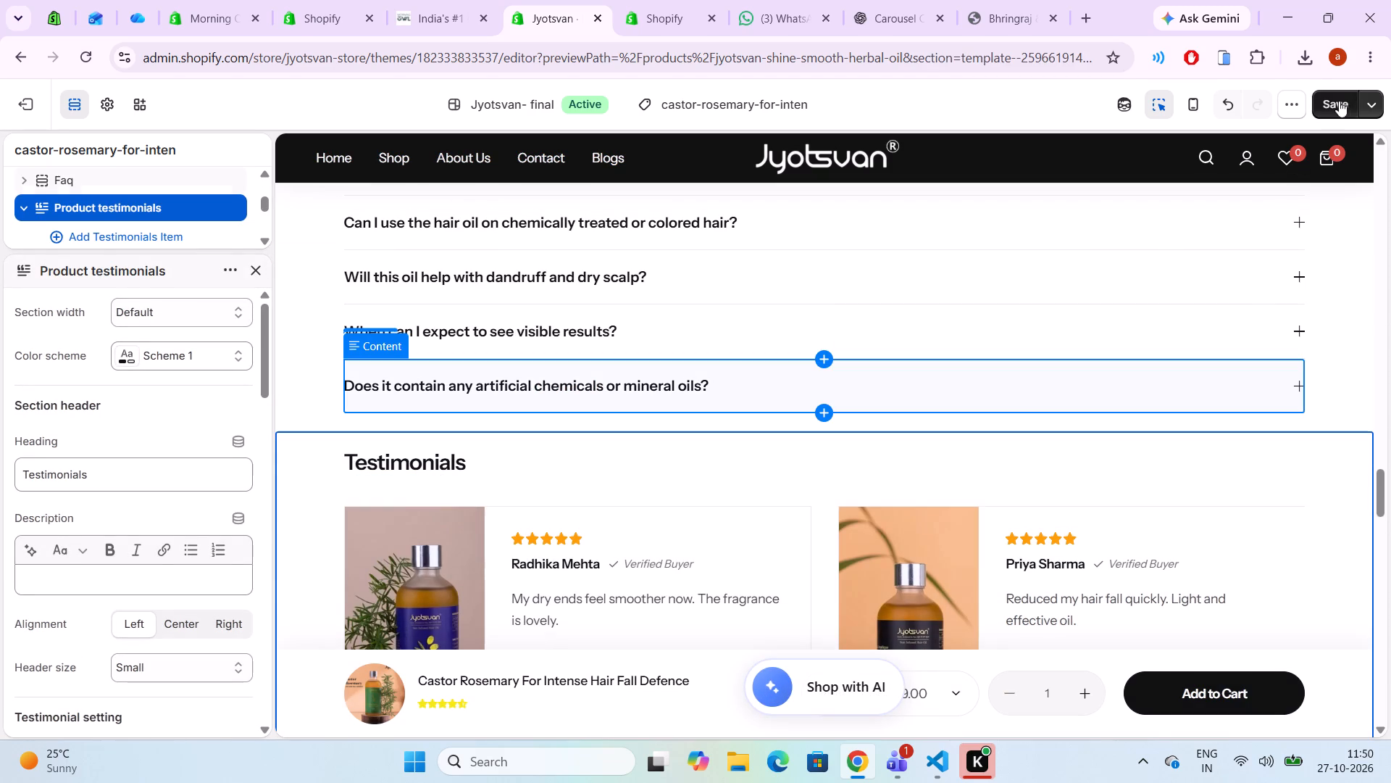
{"action": "left_click", "coordinate": [1334, 102]}
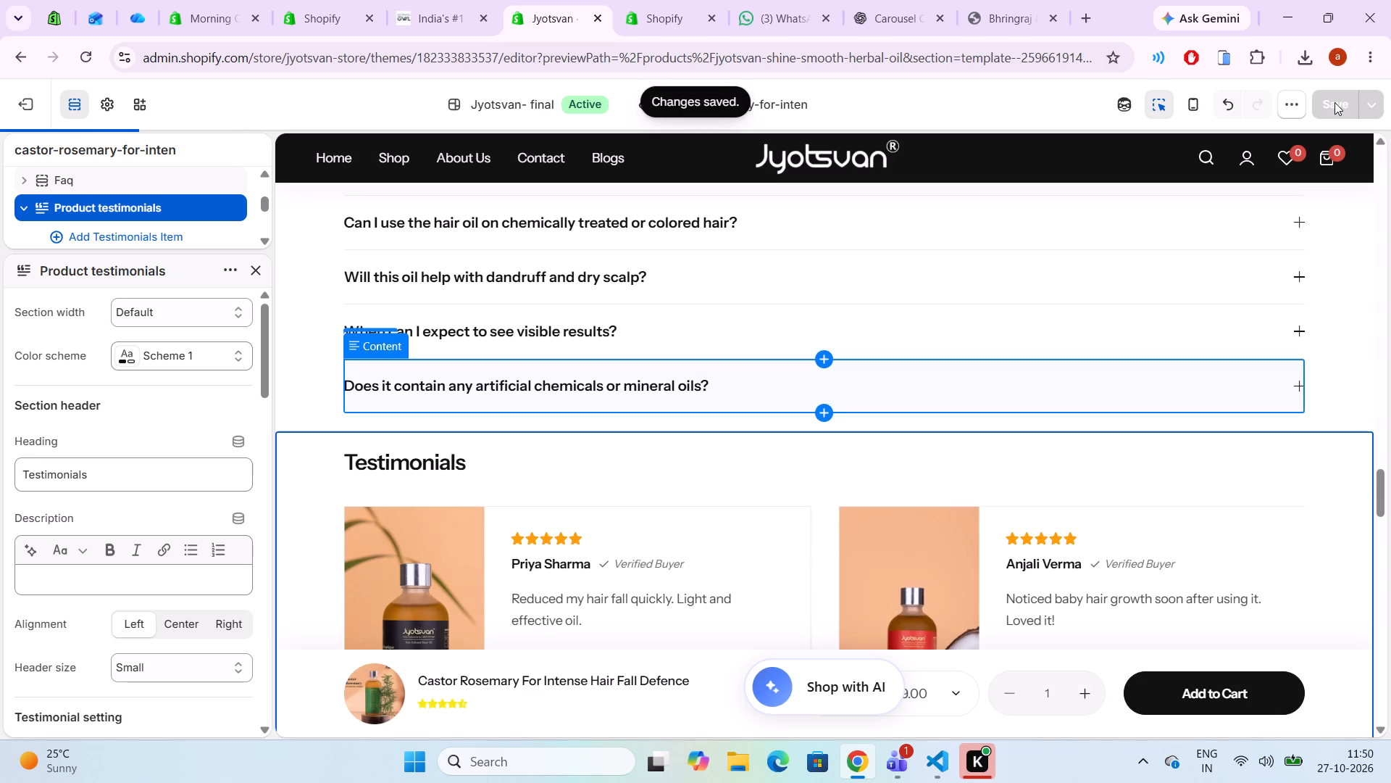
Switch to the mustard-henna-for-grey-ha product template and close the Product testimonials settings.
{"action": "left_click", "coordinate": [816, 107]}
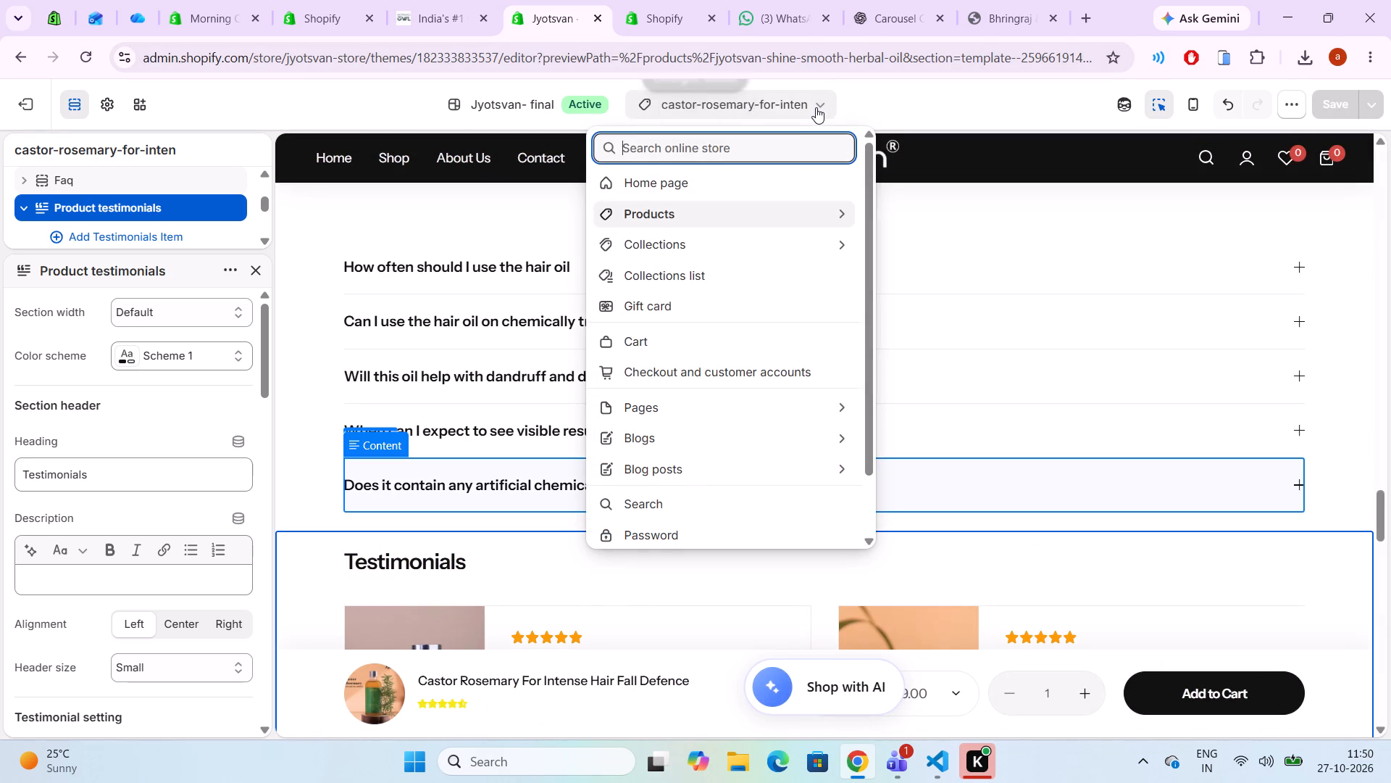
{"action": "left_click", "coordinate": [722, 215]}
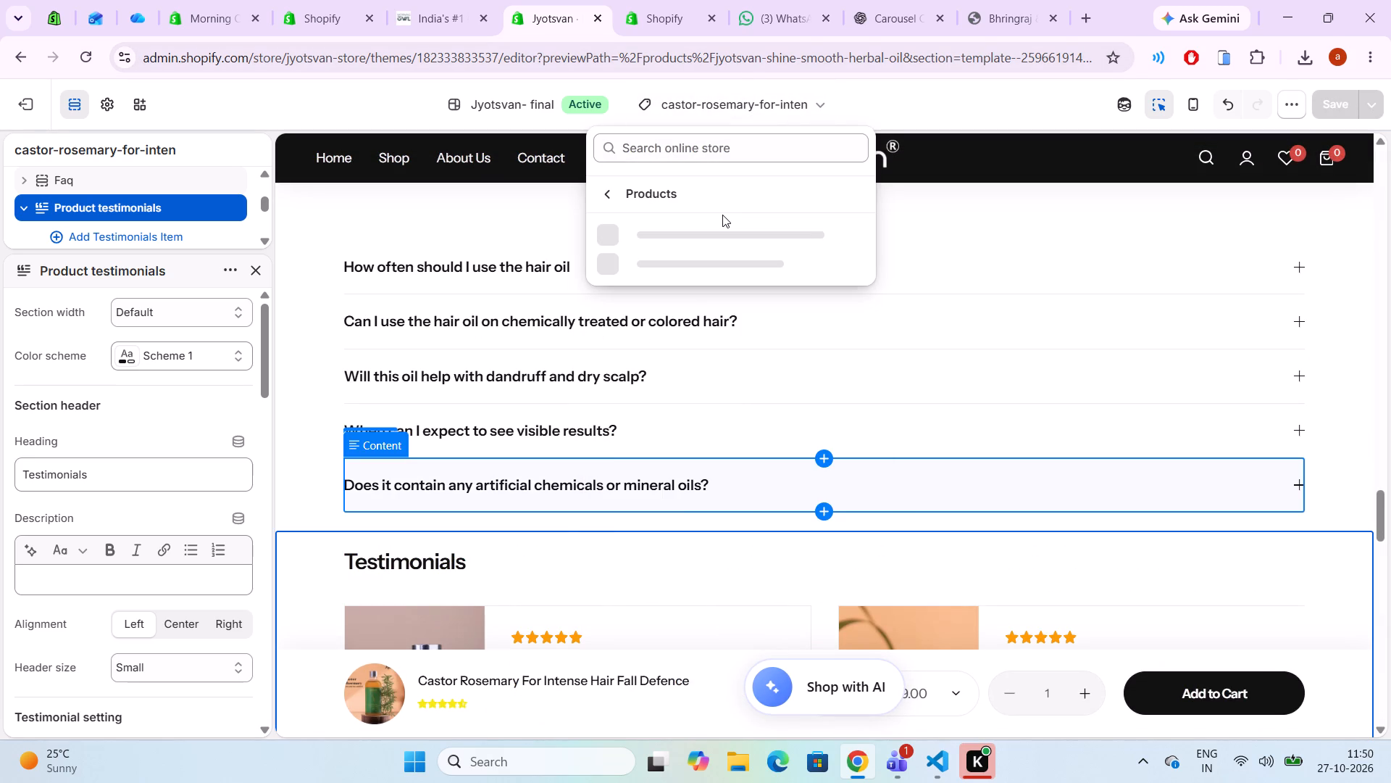
{"action": "scroll", "coordinate": [633, 350], "scroll_direction": "down", "scroll_amount": 1}
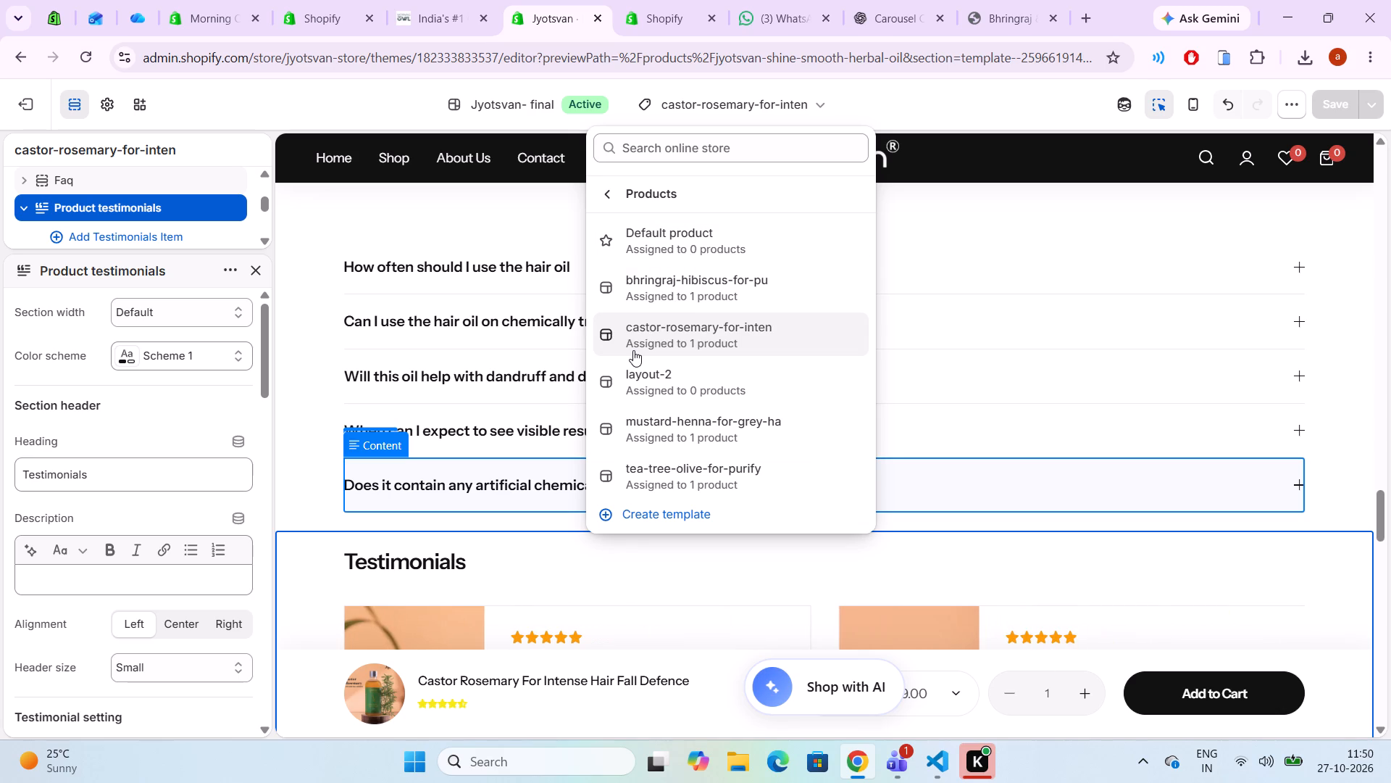
{"action": "scroll", "coordinate": [633, 350], "scroll_direction": "down", "scroll_amount": 1}
{"action": "left_click", "coordinate": [664, 422]}
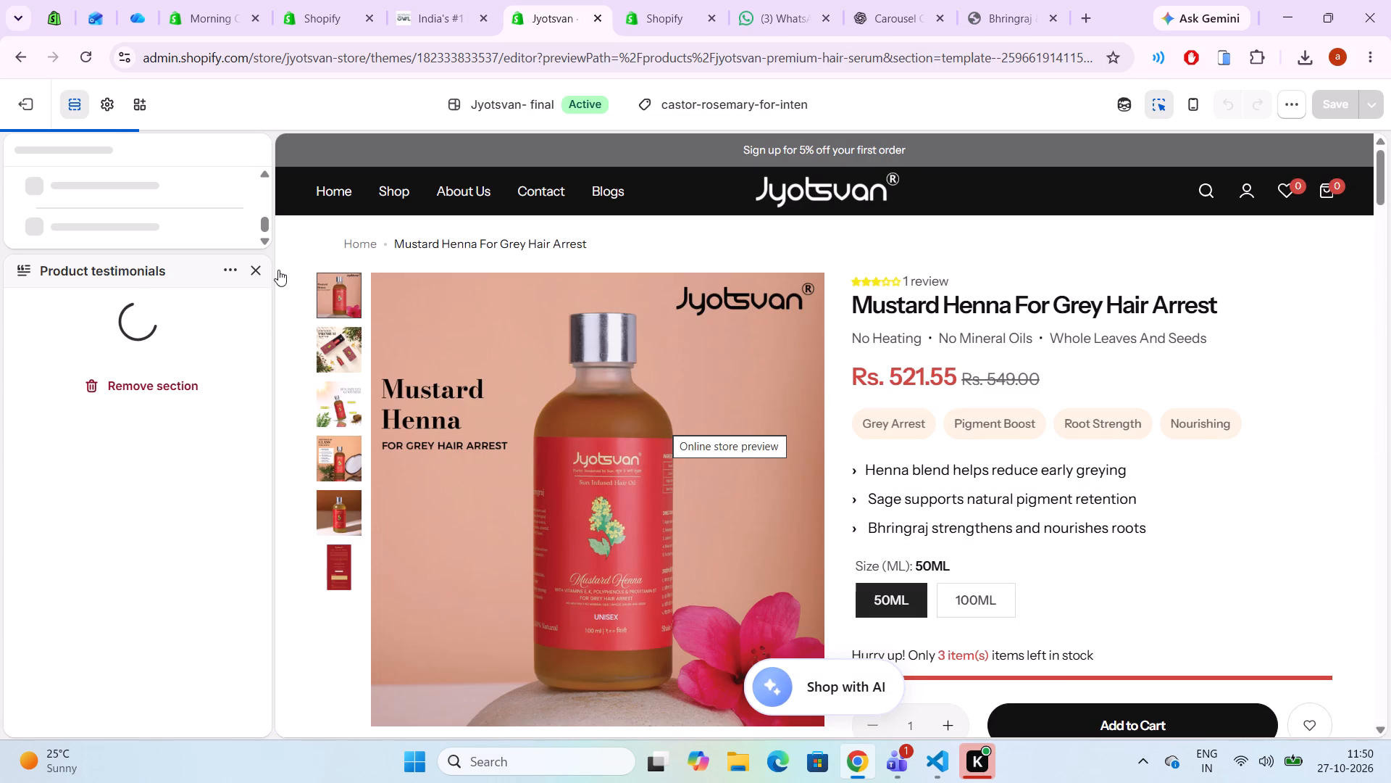
{"action": "left_click", "coordinate": [262, 266]}
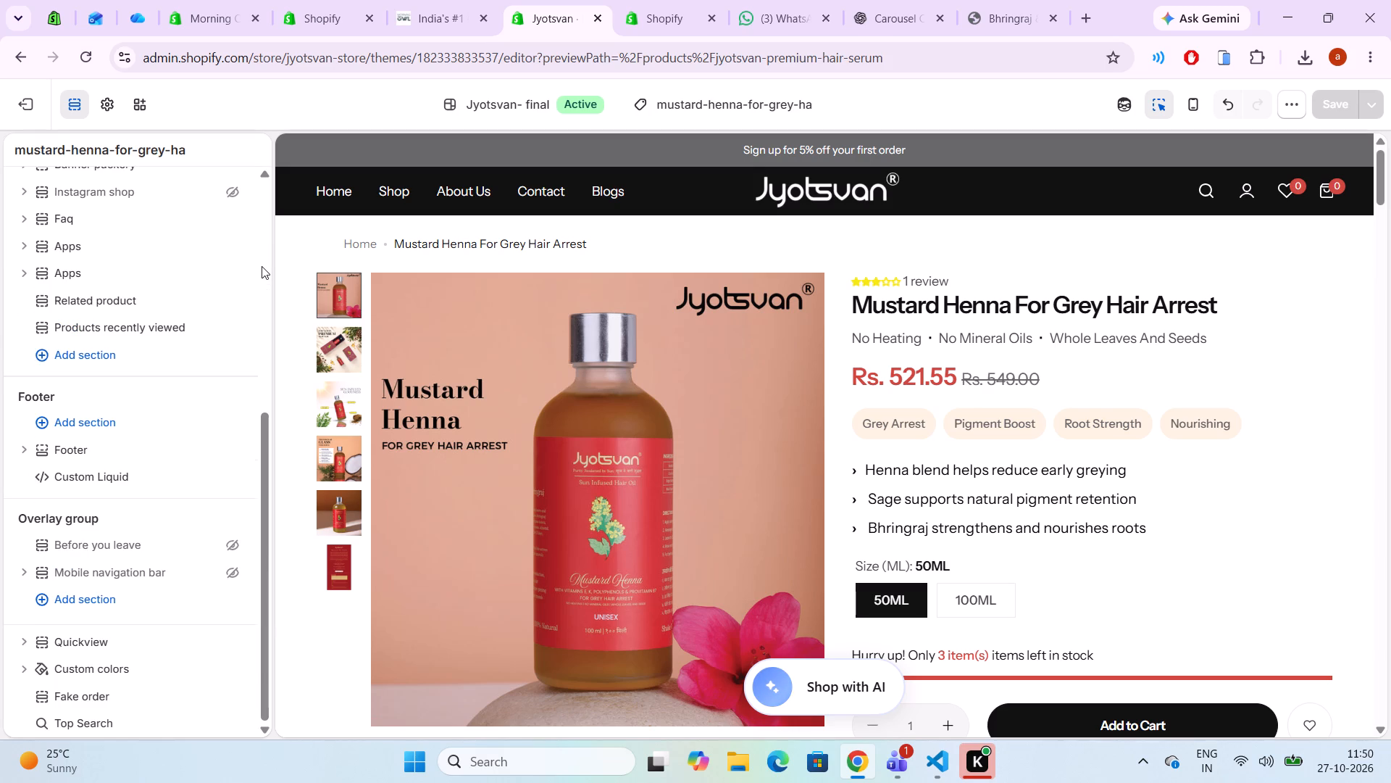
Paste the copied Product testimonials section between Faq and the first Apps section of the mustard-henna-for-grey-ha template, and save it.
{"action": "scroll", "coordinate": [393, 505], "scroll_direction": "down", "scroll_amount": 6}
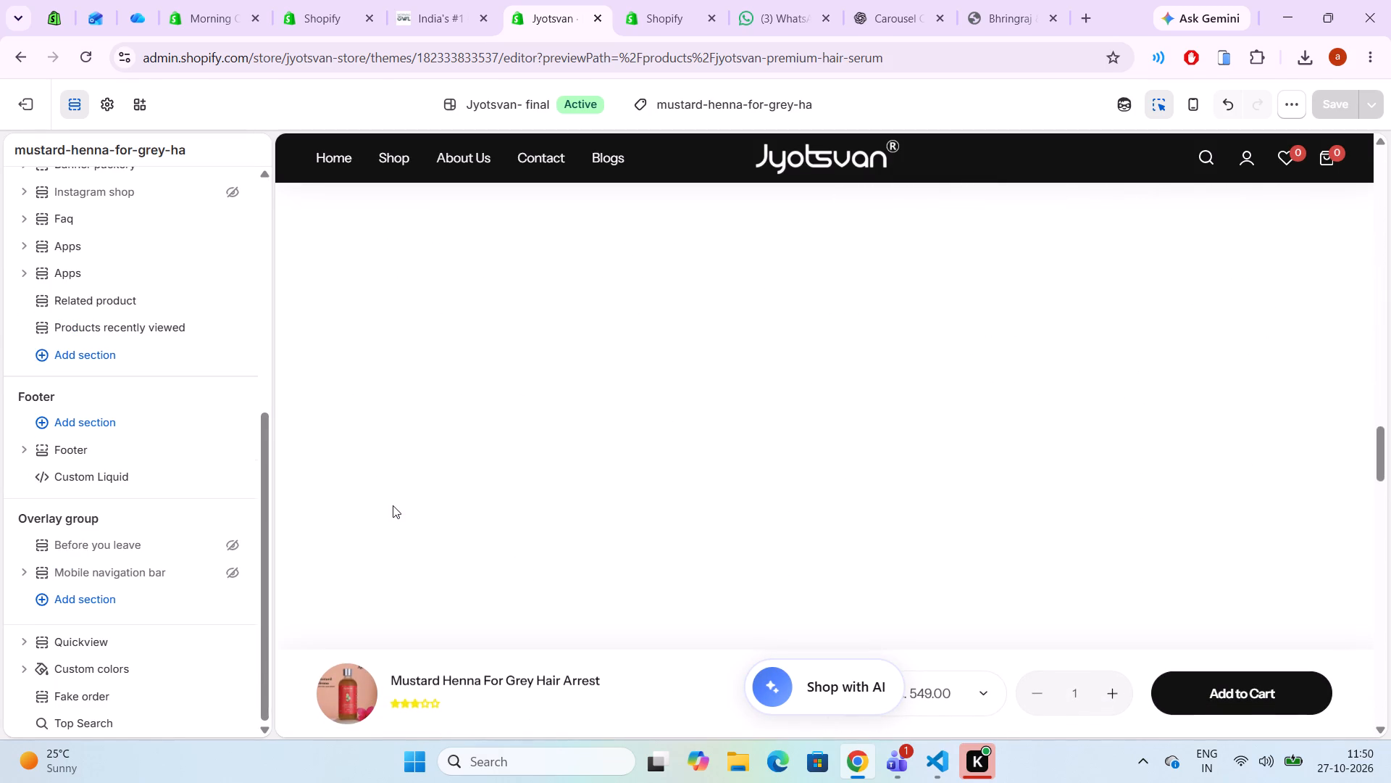
{"action": "scroll", "coordinate": [393, 505], "scroll_direction": "down", "scroll_amount": 4}
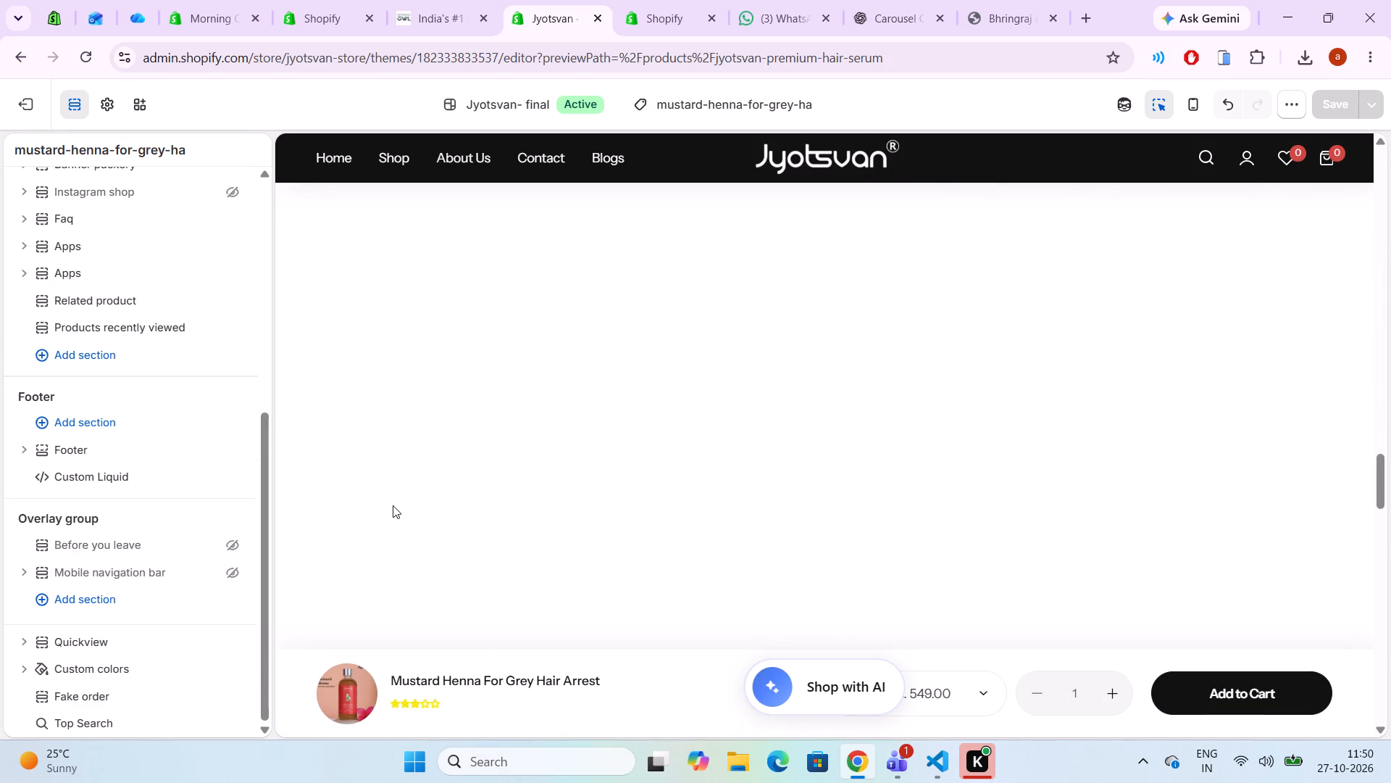
{"action": "scroll", "coordinate": [393, 505], "scroll_direction": "down", "scroll_amount": 5}
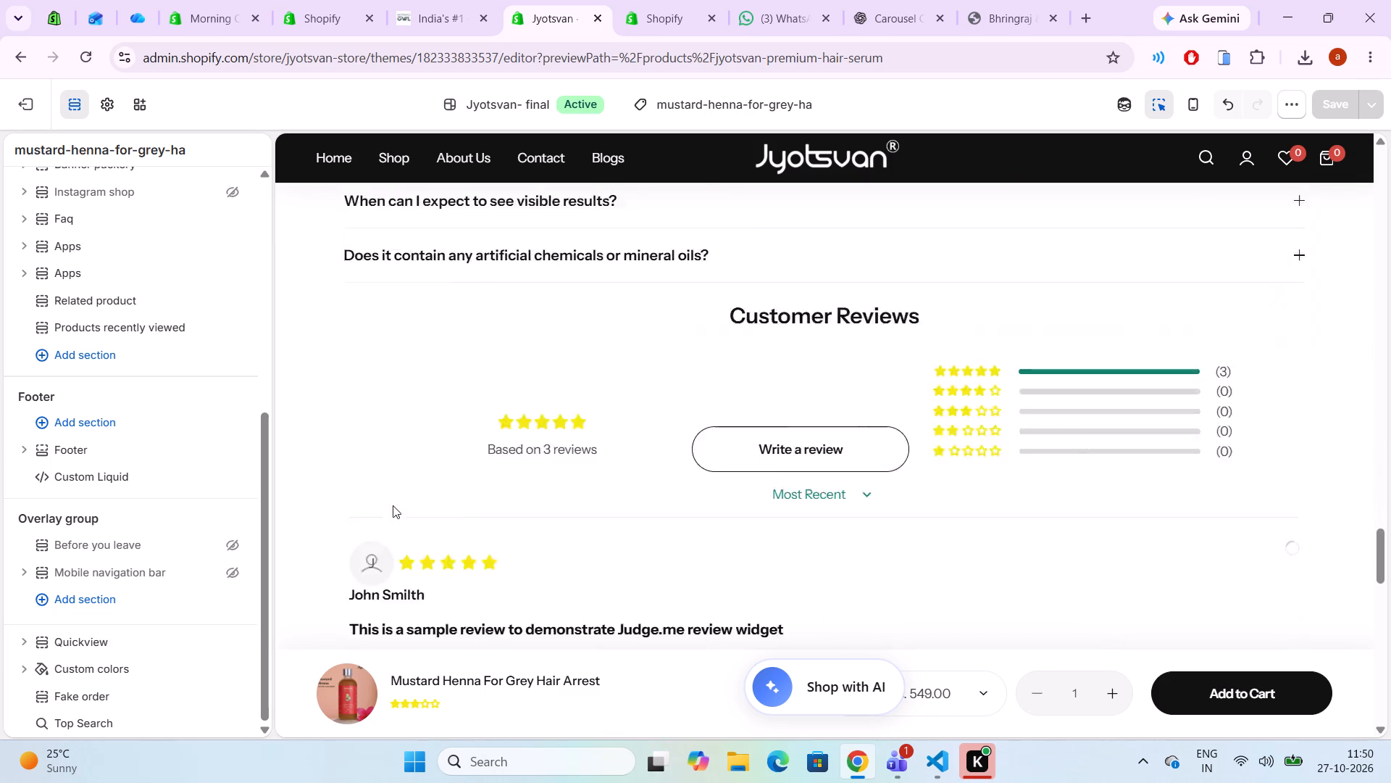
{"action": "scroll", "coordinate": [393, 505], "scroll_direction": "down", "scroll_amount": 2}
{"action": "scroll", "coordinate": [393, 505], "scroll_direction": "up", "scroll_amount": 1}
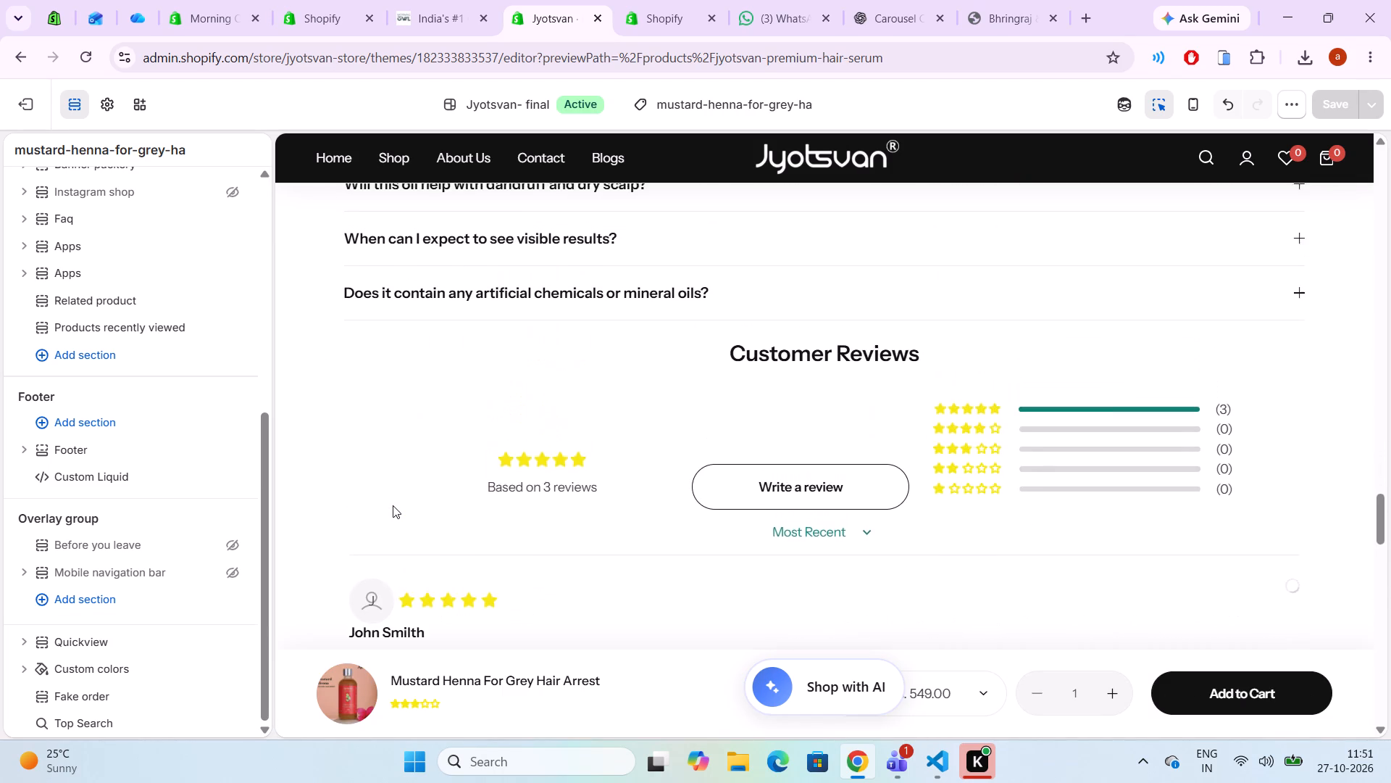
{"action": "scroll", "coordinate": [393, 505], "scroll_direction": "up", "scroll_amount": 1}
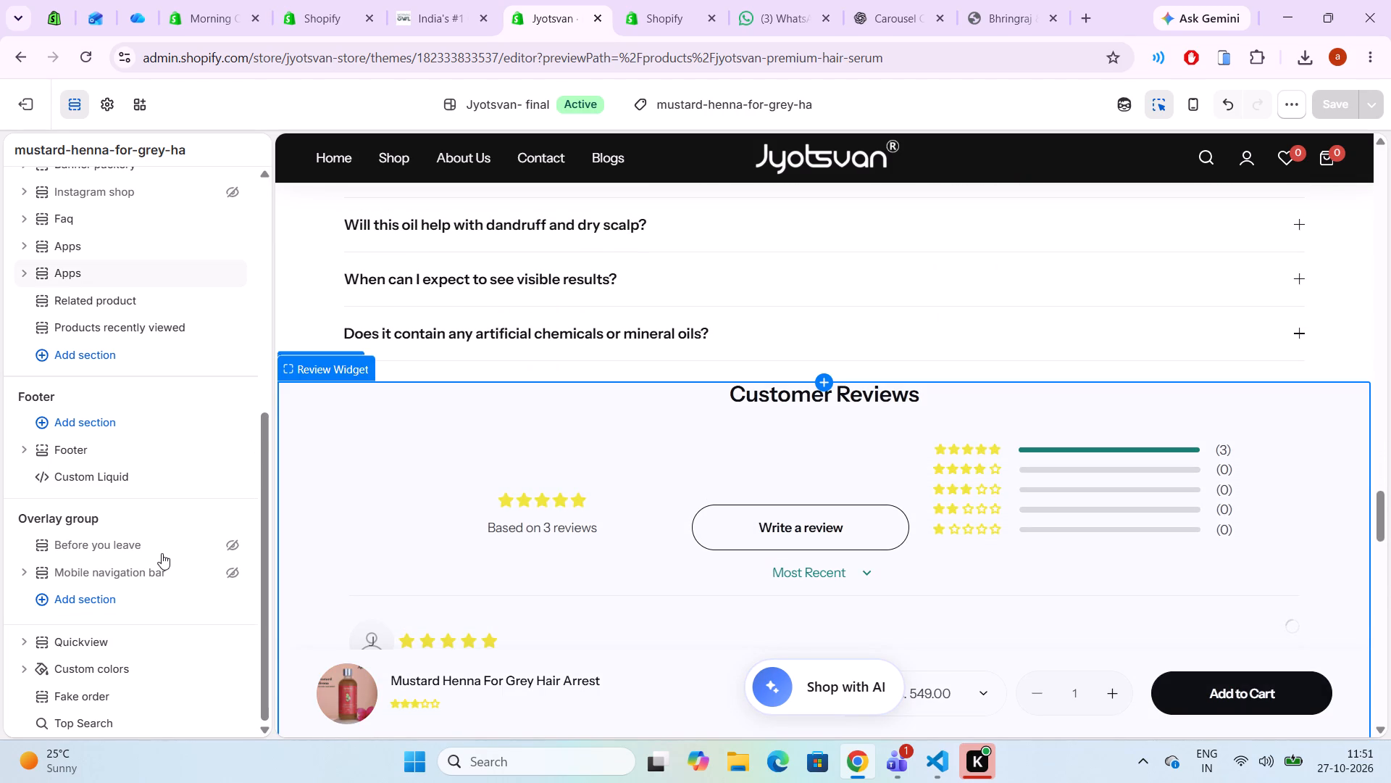
{"action": "scroll", "coordinate": [162, 553], "scroll_direction": "down", "scroll_amount": 6}
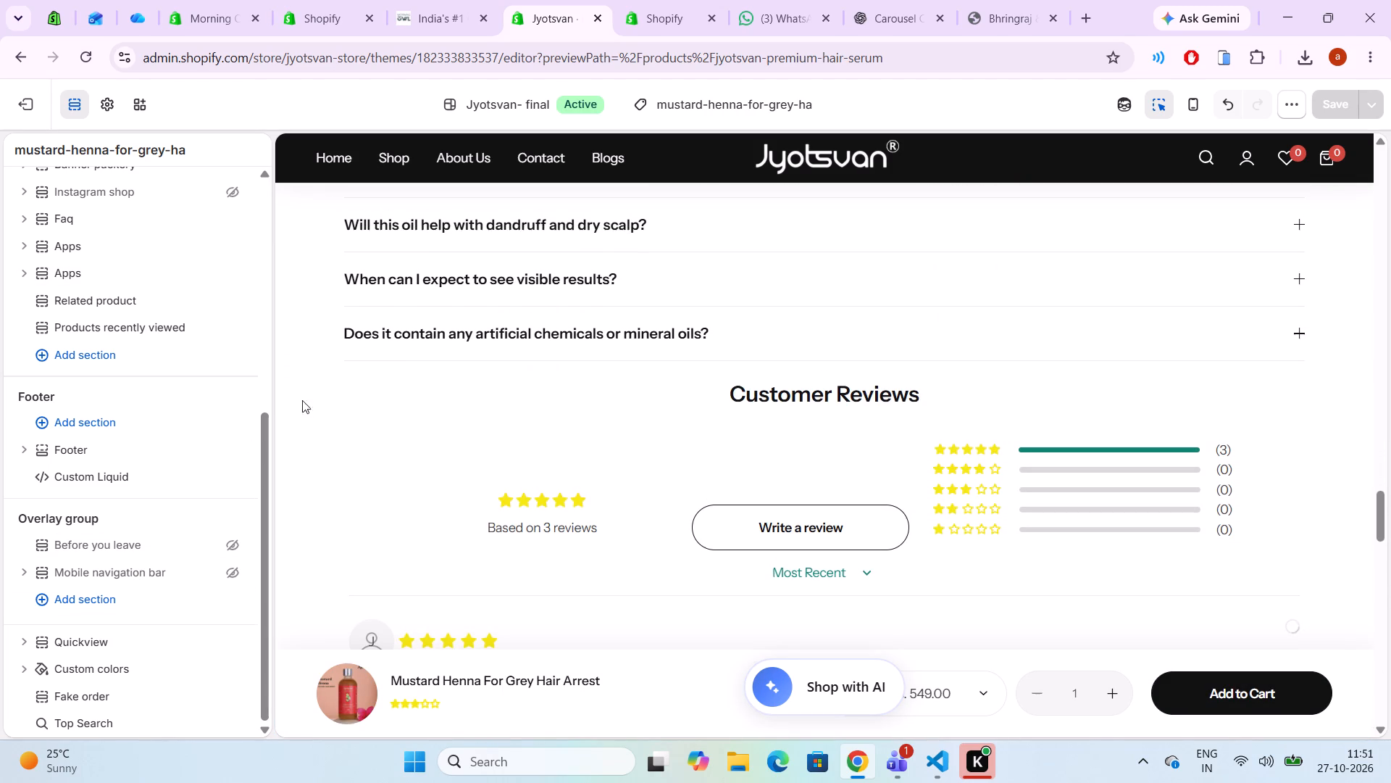
{"action": "left_click", "coordinate": [315, 393]}
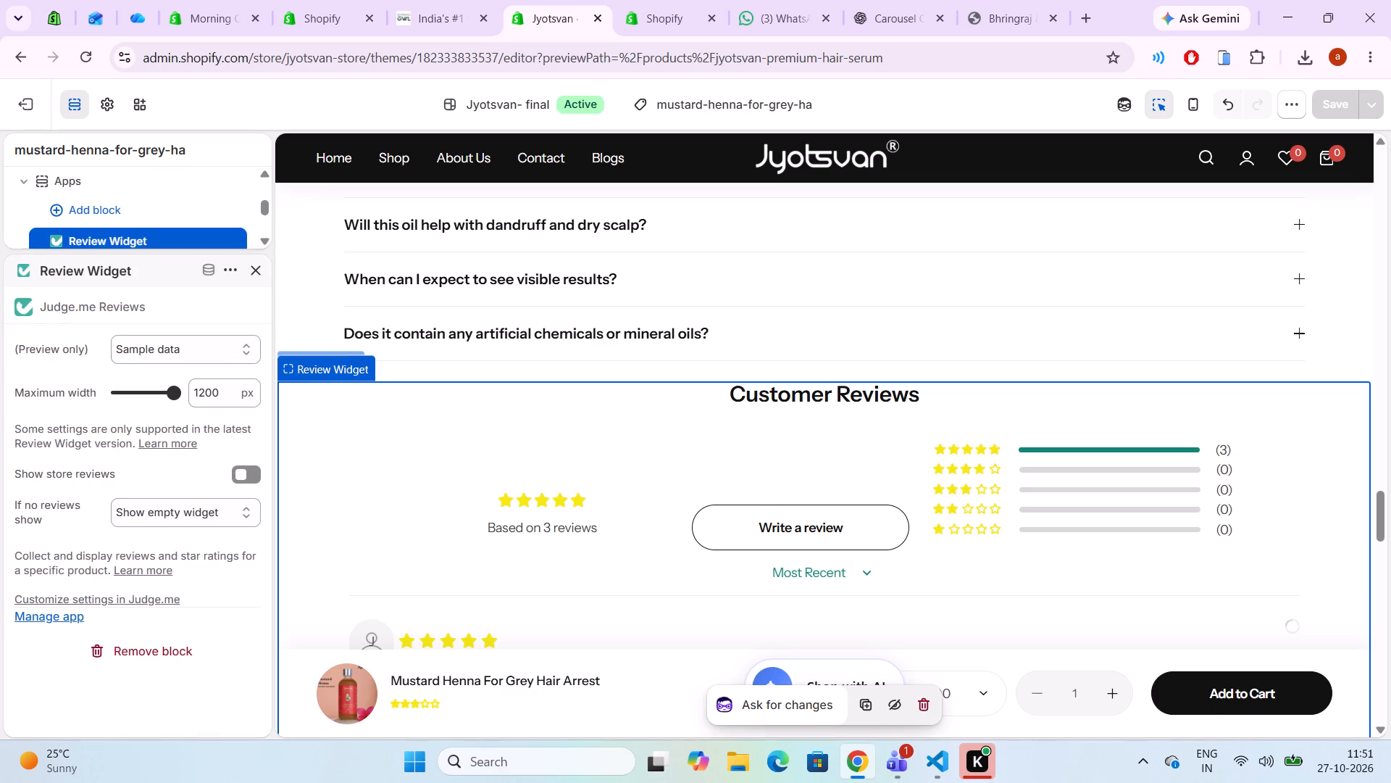
{"action": "left_click", "coordinate": [252, 262]}
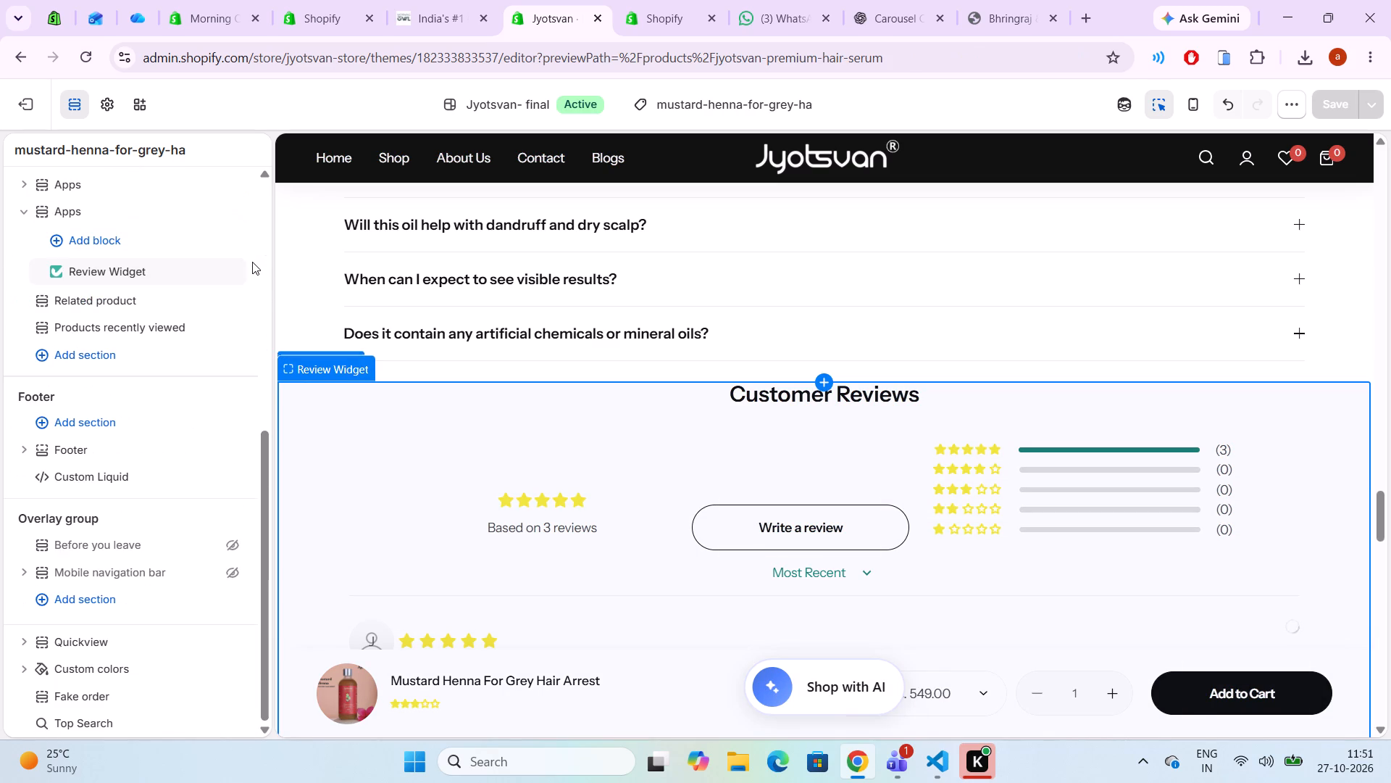
{"action": "scroll", "coordinate": [157, 402], "scroll_direction": "up", "scroll_amount": 1}
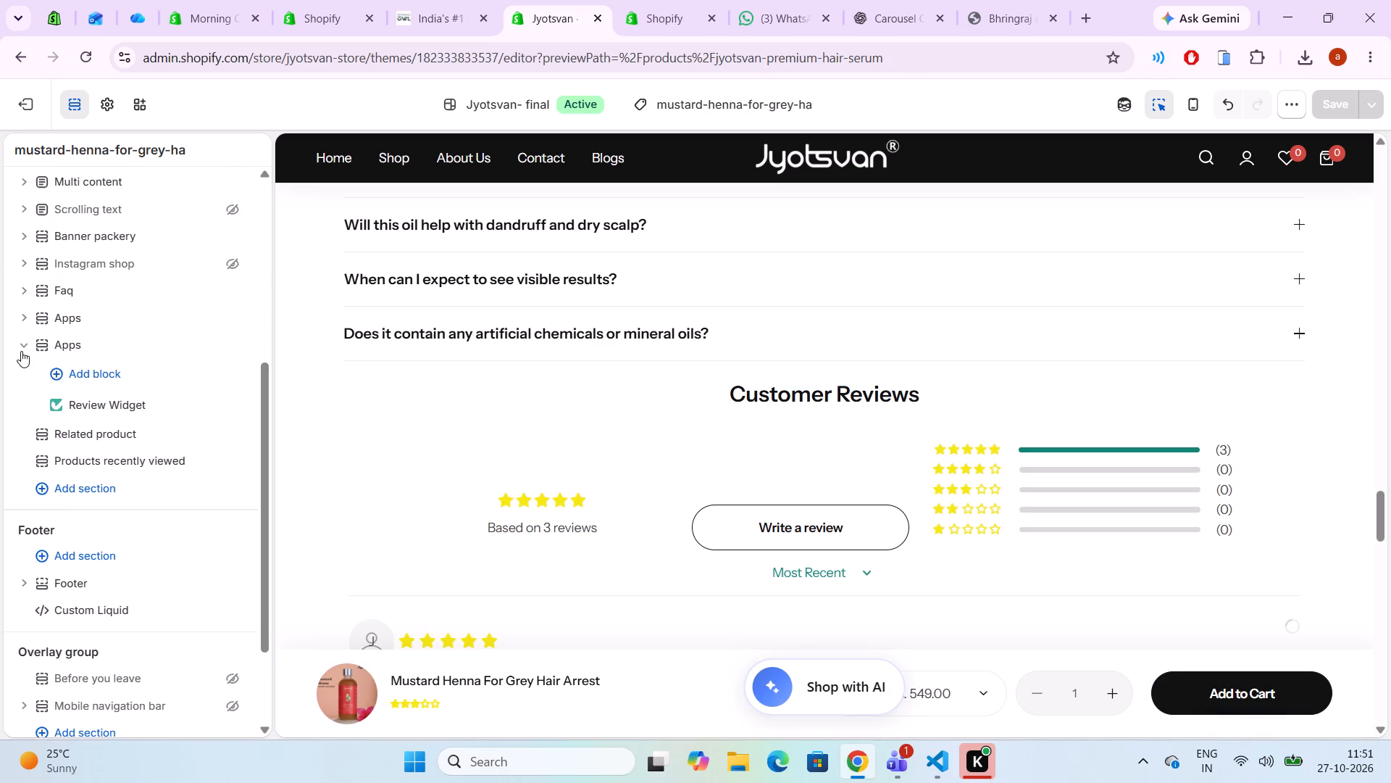
{"action": "left_click", "coordinate": [25, 346]}
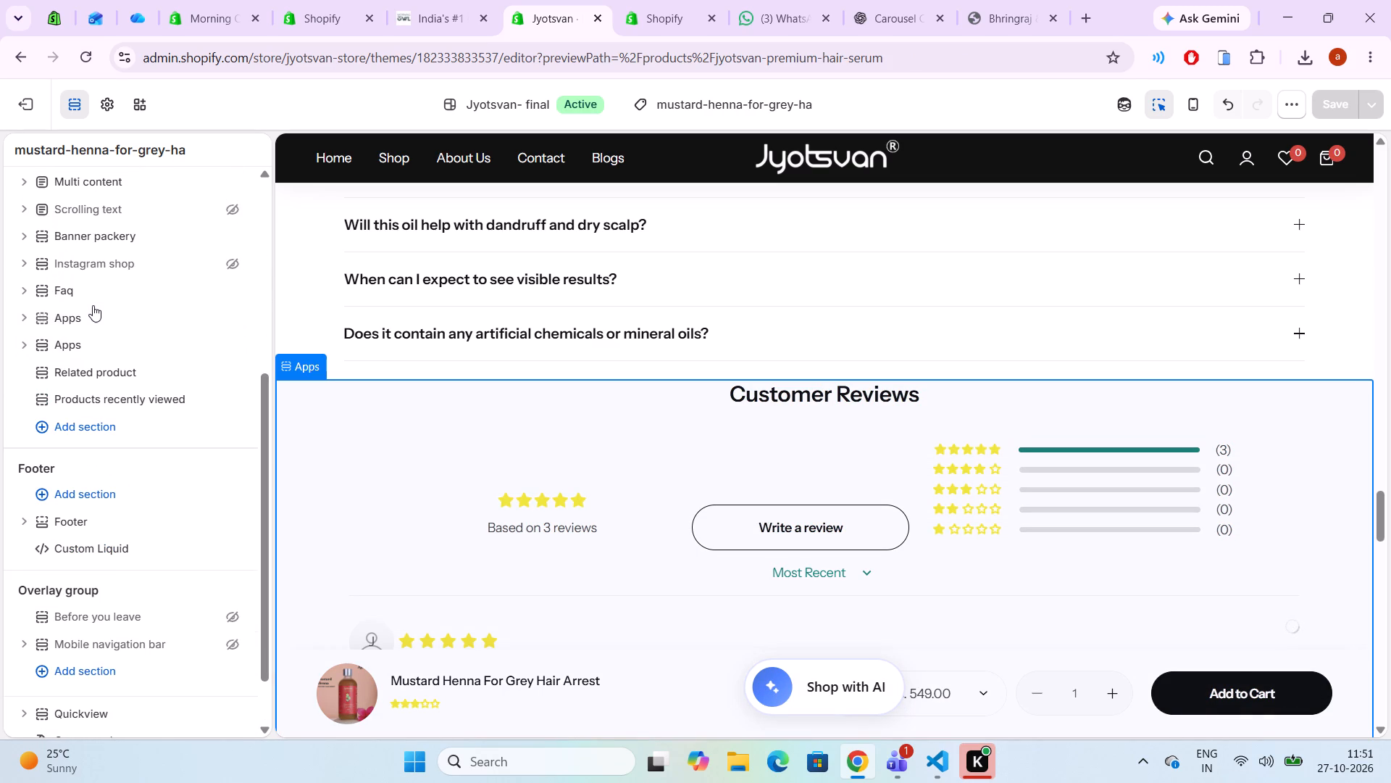
{"action": "right_click", "coordinate": [93, 305]}
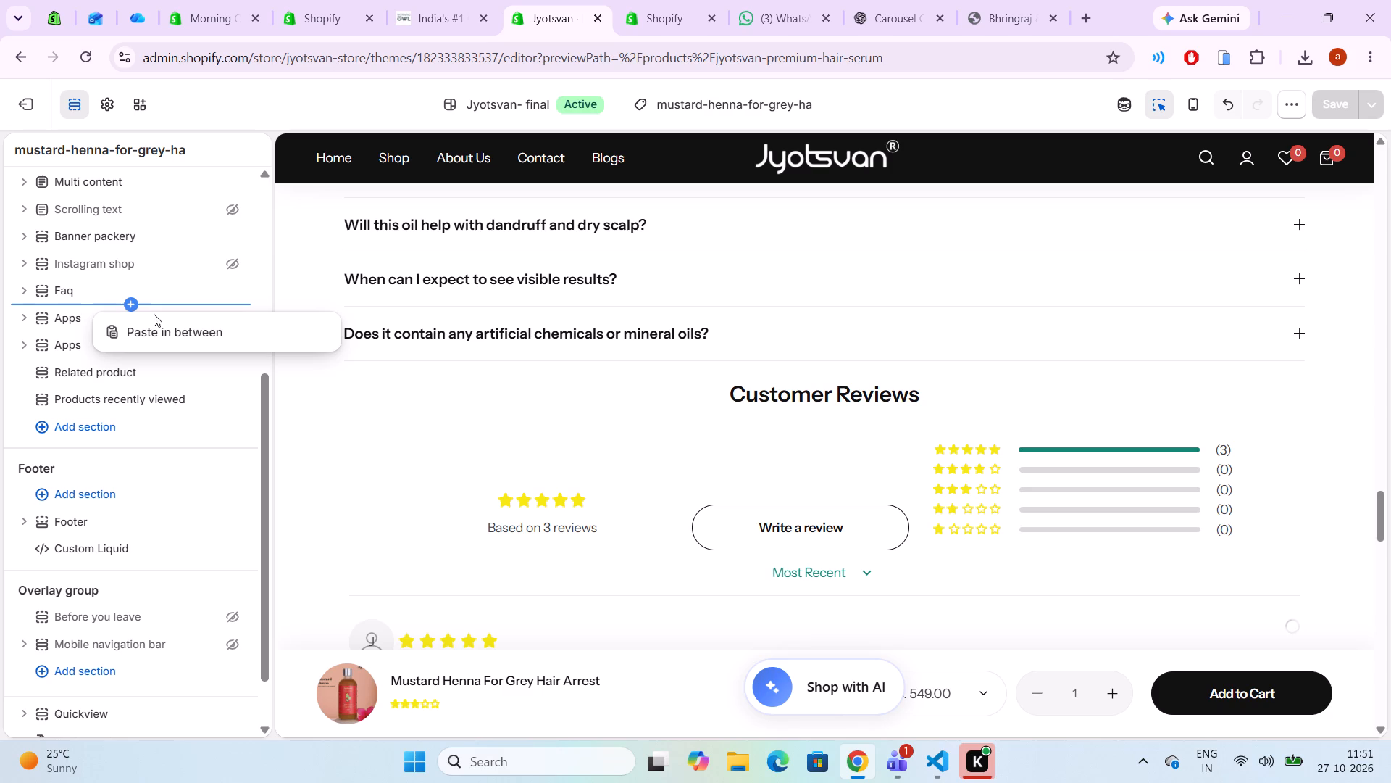
{"action": "left_click", "coordinate": [156, 323]}
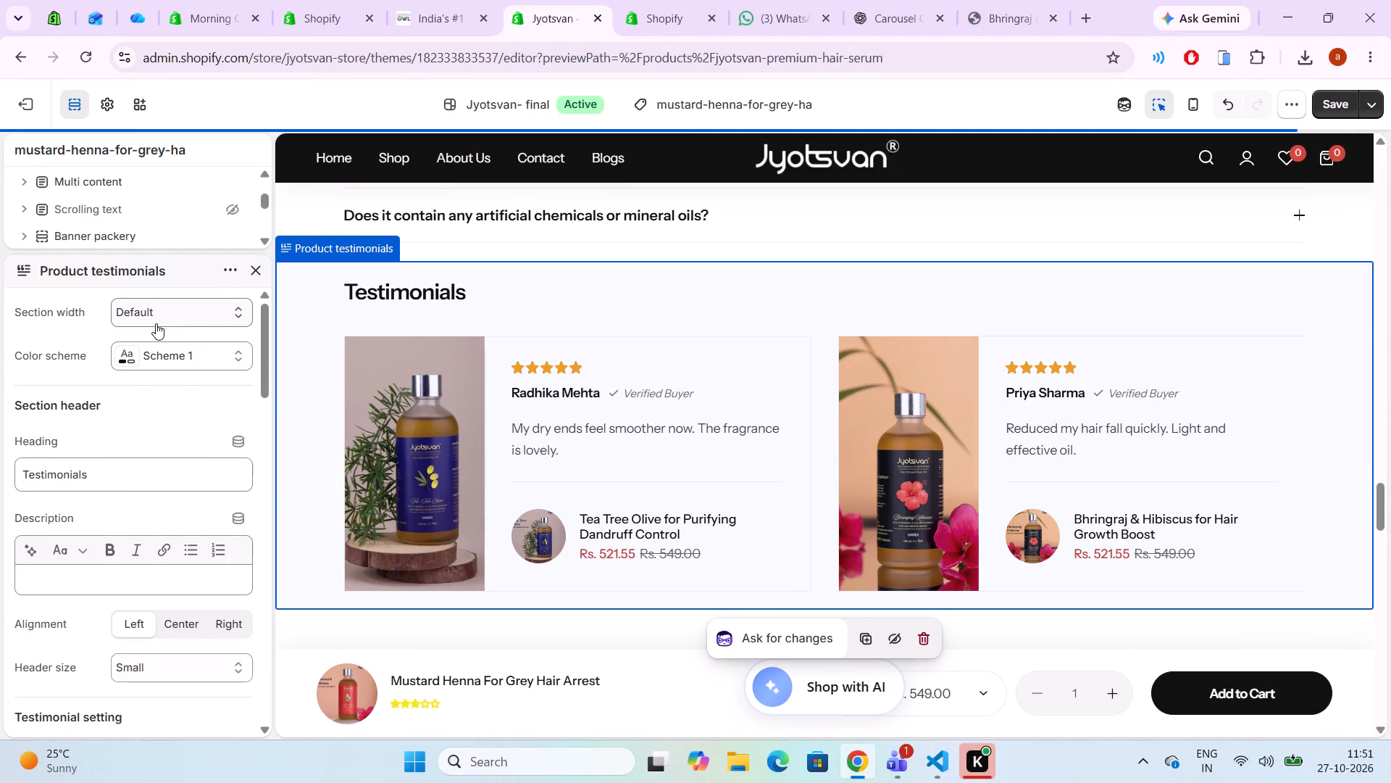
{"action": "key", "text": "ctrl+s"}
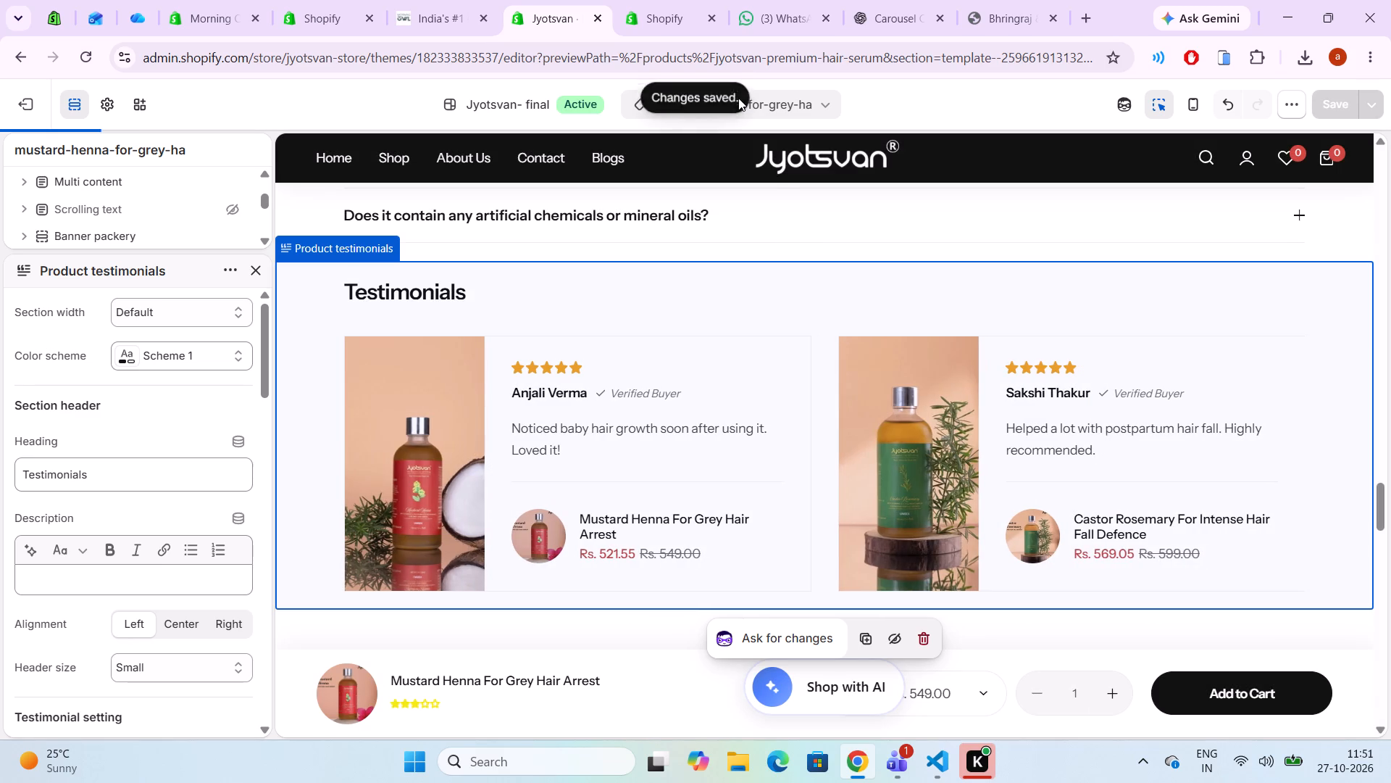
Switch to the tea-tree-olive-for-purify product template and close the Product testimonials settings.
{"action": "left_click", "coordinate": [819, 107]}
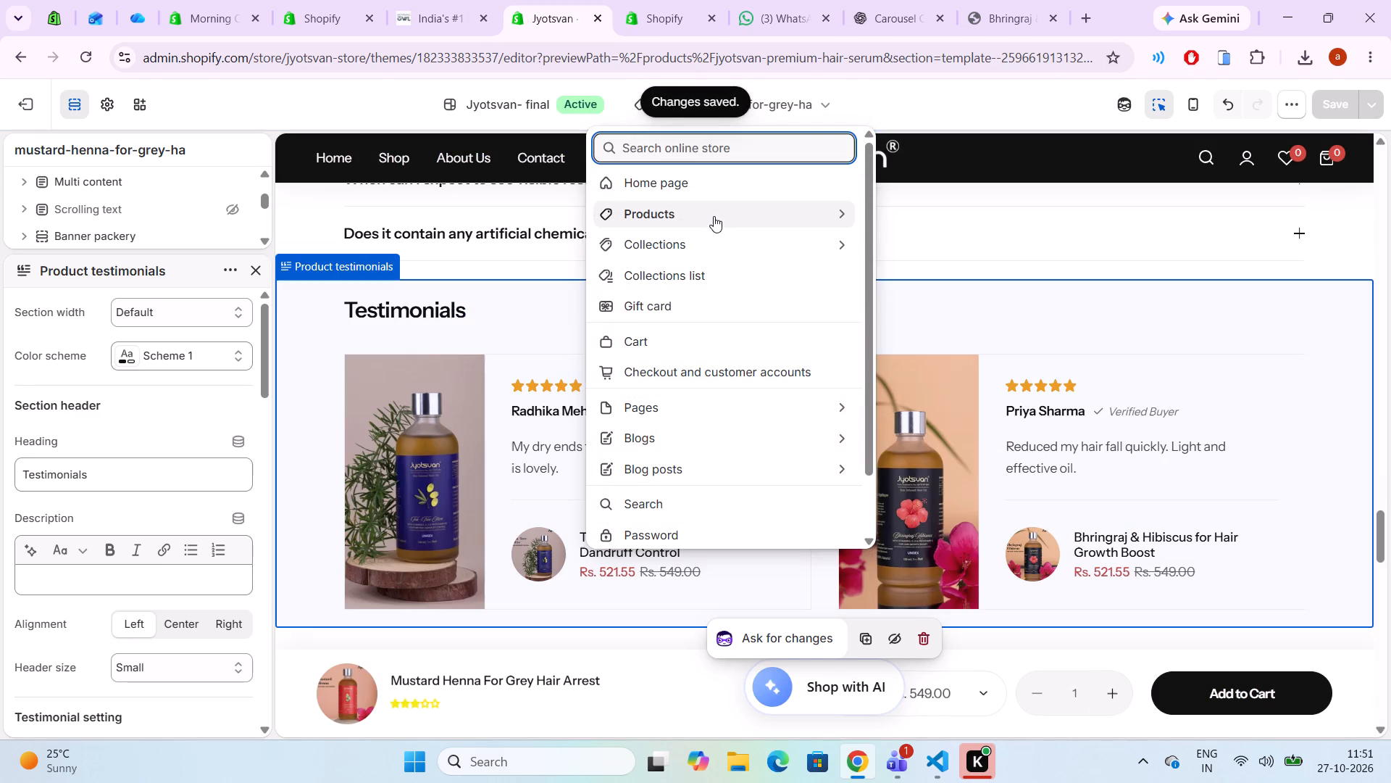
{"action": "left_click", "coordinate": [714, 216]}
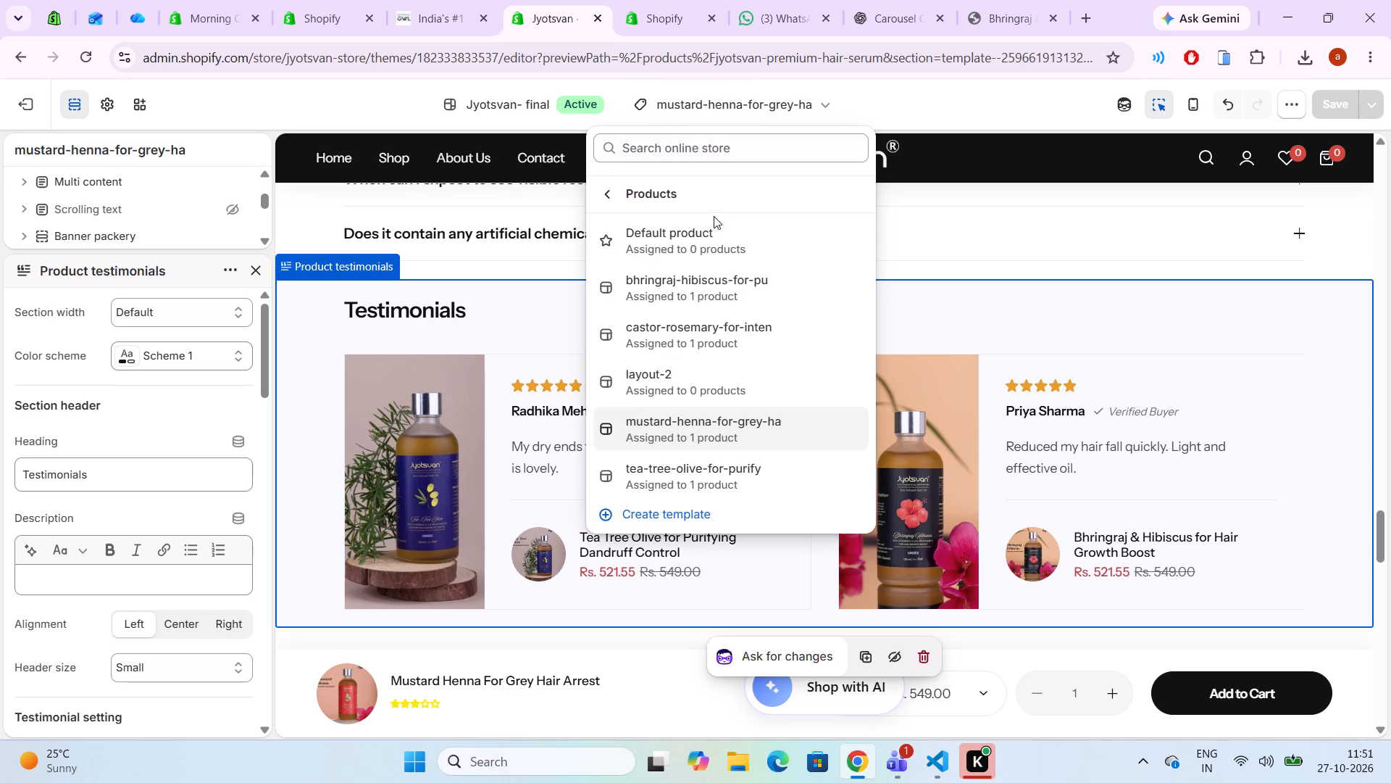
{"action": "scroll", "coordinate": [679, 296], "scroll_direction": "down", "scroll_amount": 1}
{"action": "left_click", "coordinate": [664, 468]}
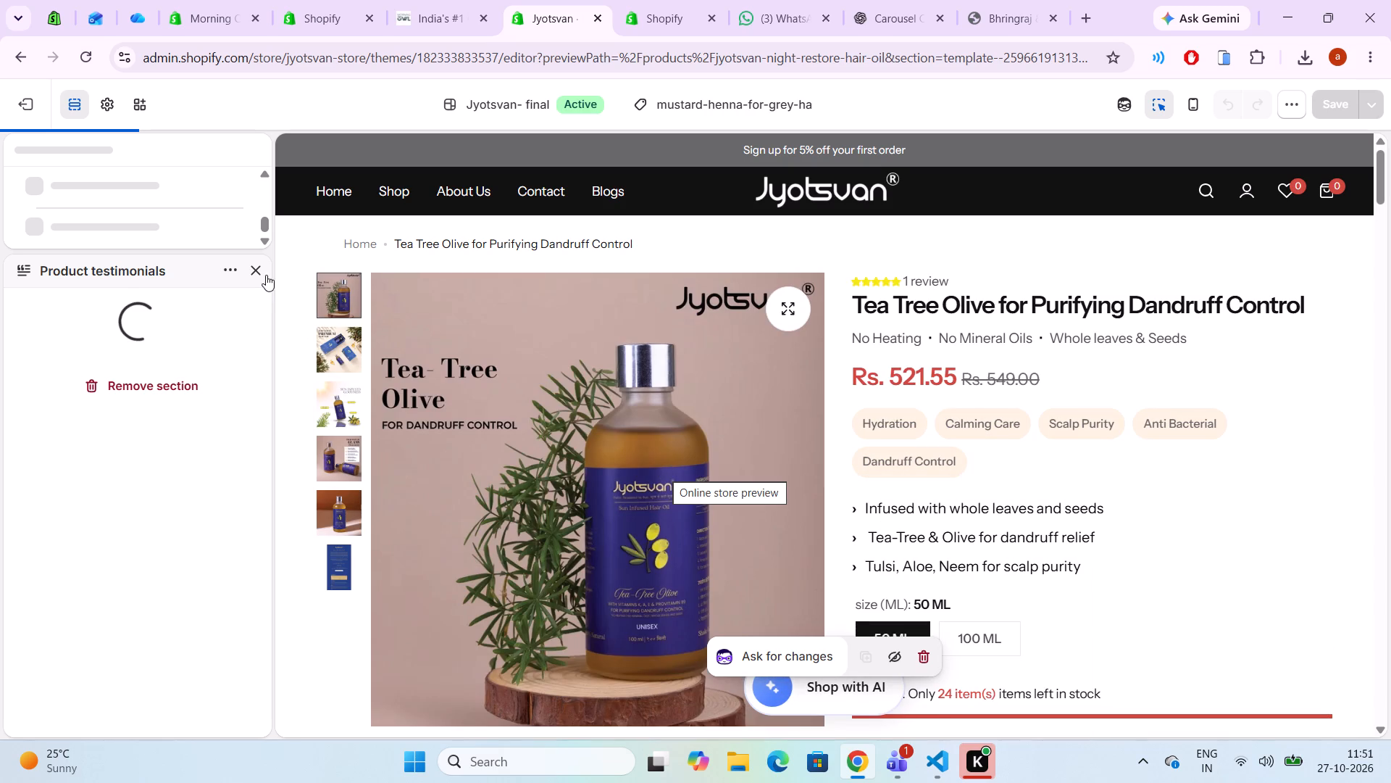
{"action": "left_click", "coordinate": [260, 270]}
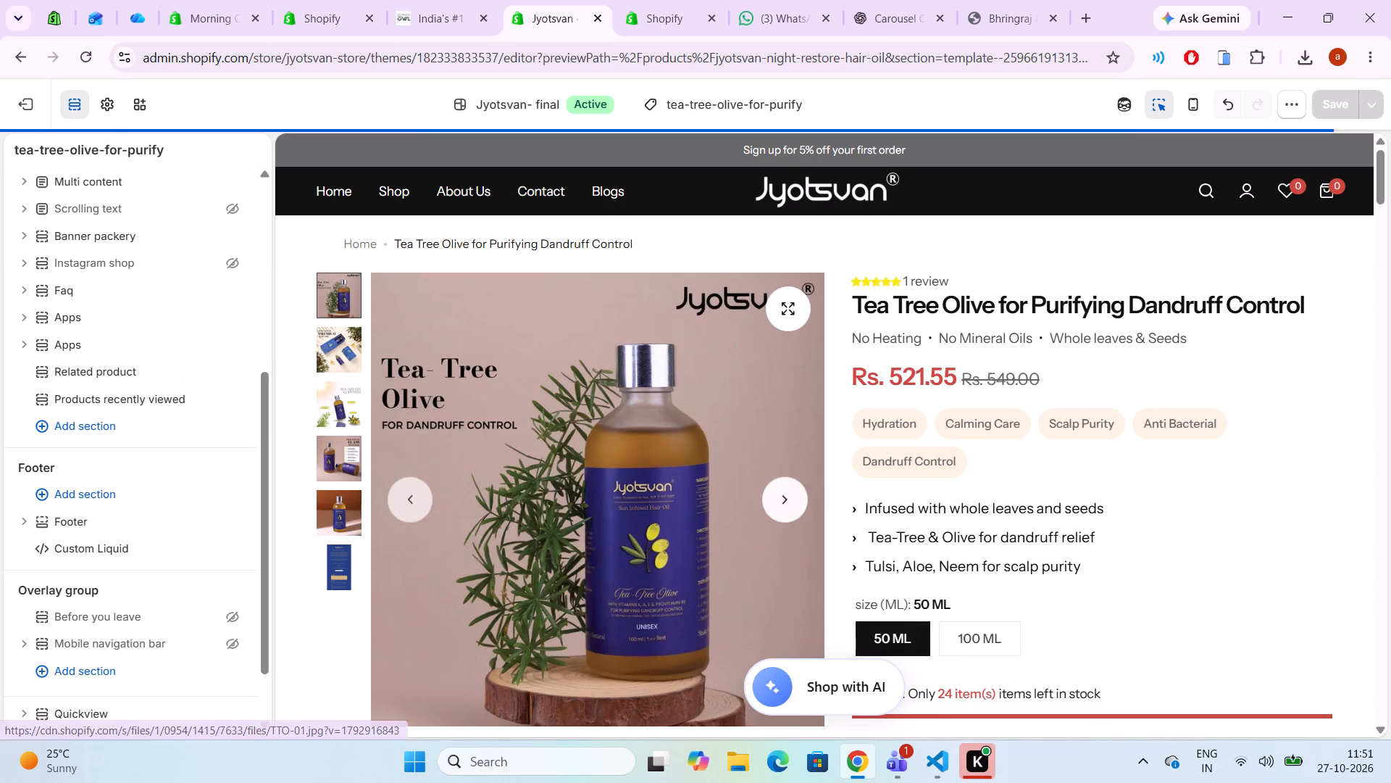
Paste the copied Product testimonials section between Faq and the first Apps section of the tea-tree-olive-for-purify template, and save it.
{"action": "scroll", "coordinate": [427, 536], "scroll_direction": "down", "scroll_amount": 10}
{"action": "scroll", "coordinate": [427, 536], "scroll_direction": "up", "scroll_amount": 1}
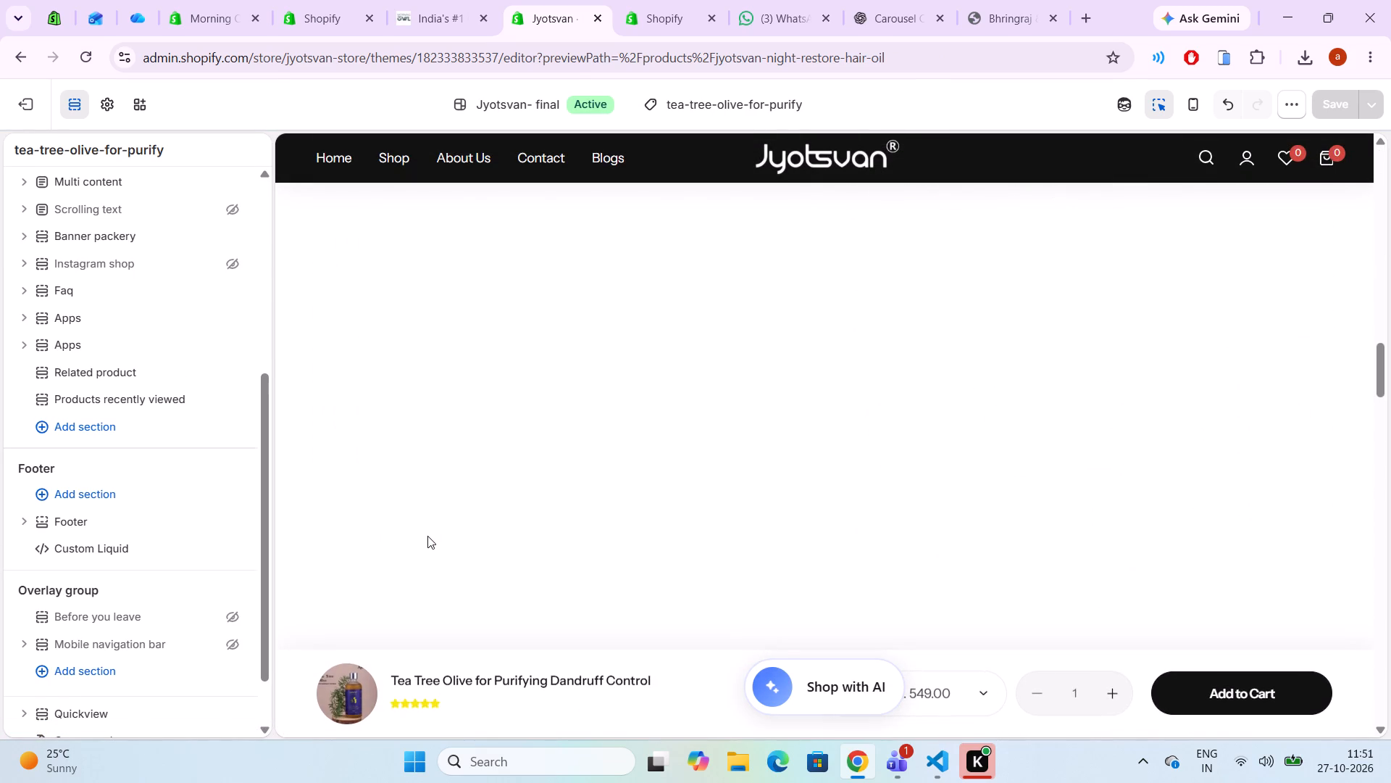
{"action": "scroll", "coordinate": [427, 536], "scroll_direction": "up", "scroll_amount": 1}
{"action": "scroll", "coordinate": [427, 536], "scroll_direction": "down", "scroll_amount": 2}
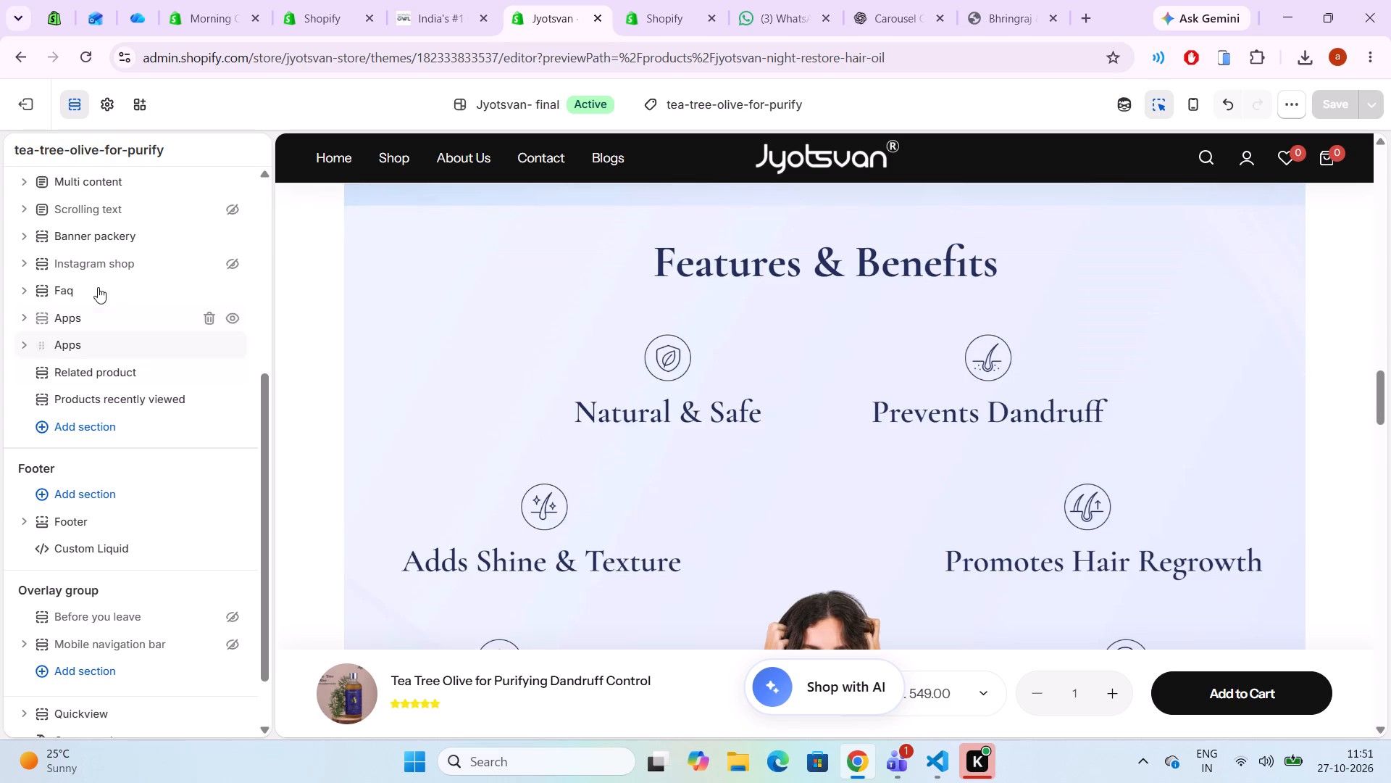
{"action": "right_click", "coordinate": [122, 302]}
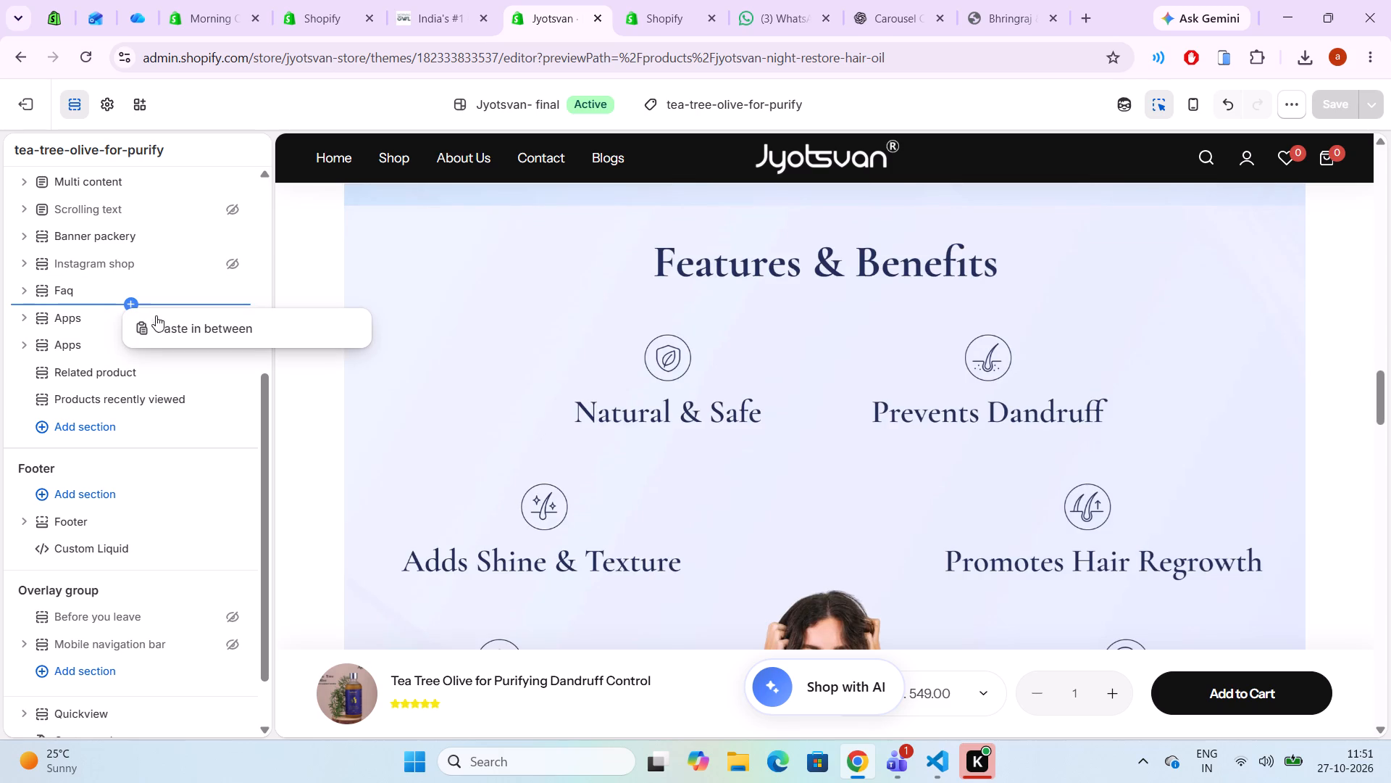
{"action": "left_click", "coordinate": [170, 325]}
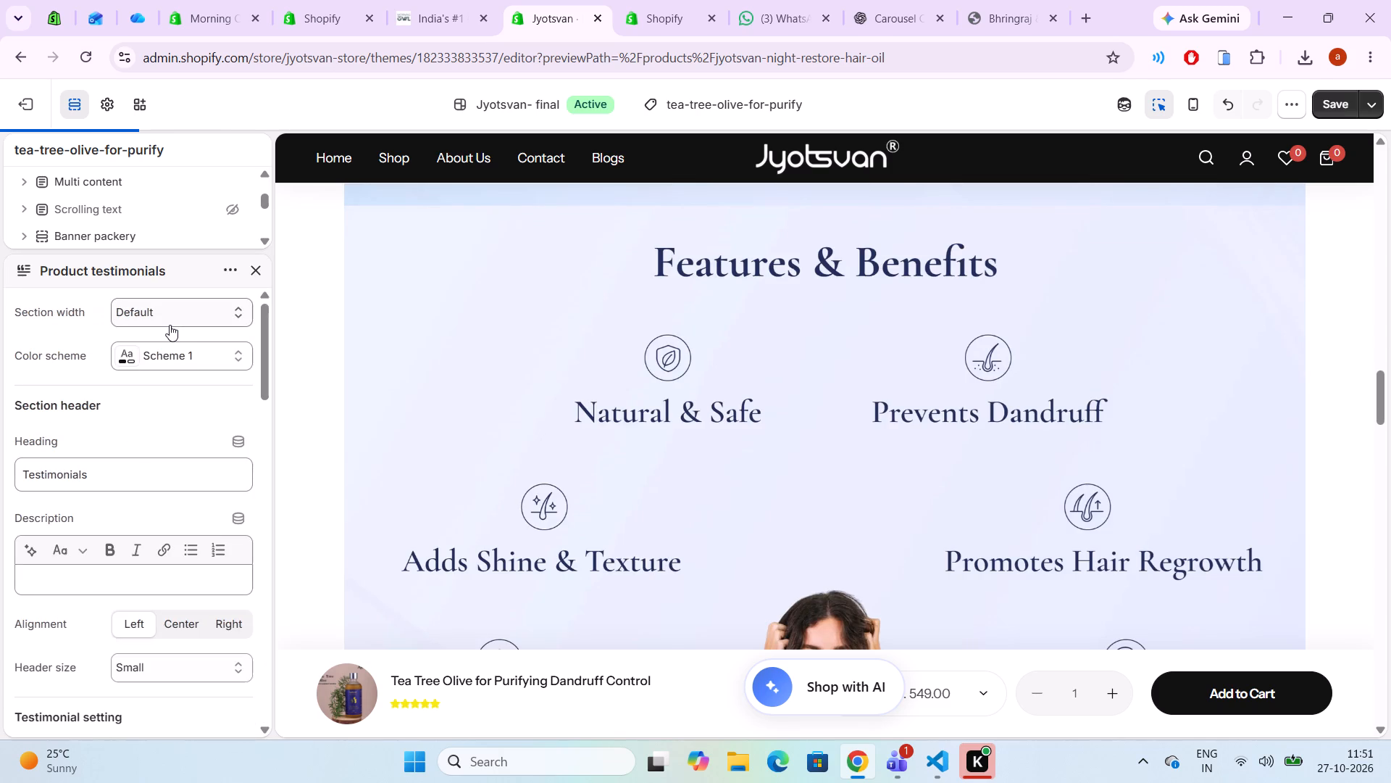
{"action": "key", "text": "ctrl+s"}
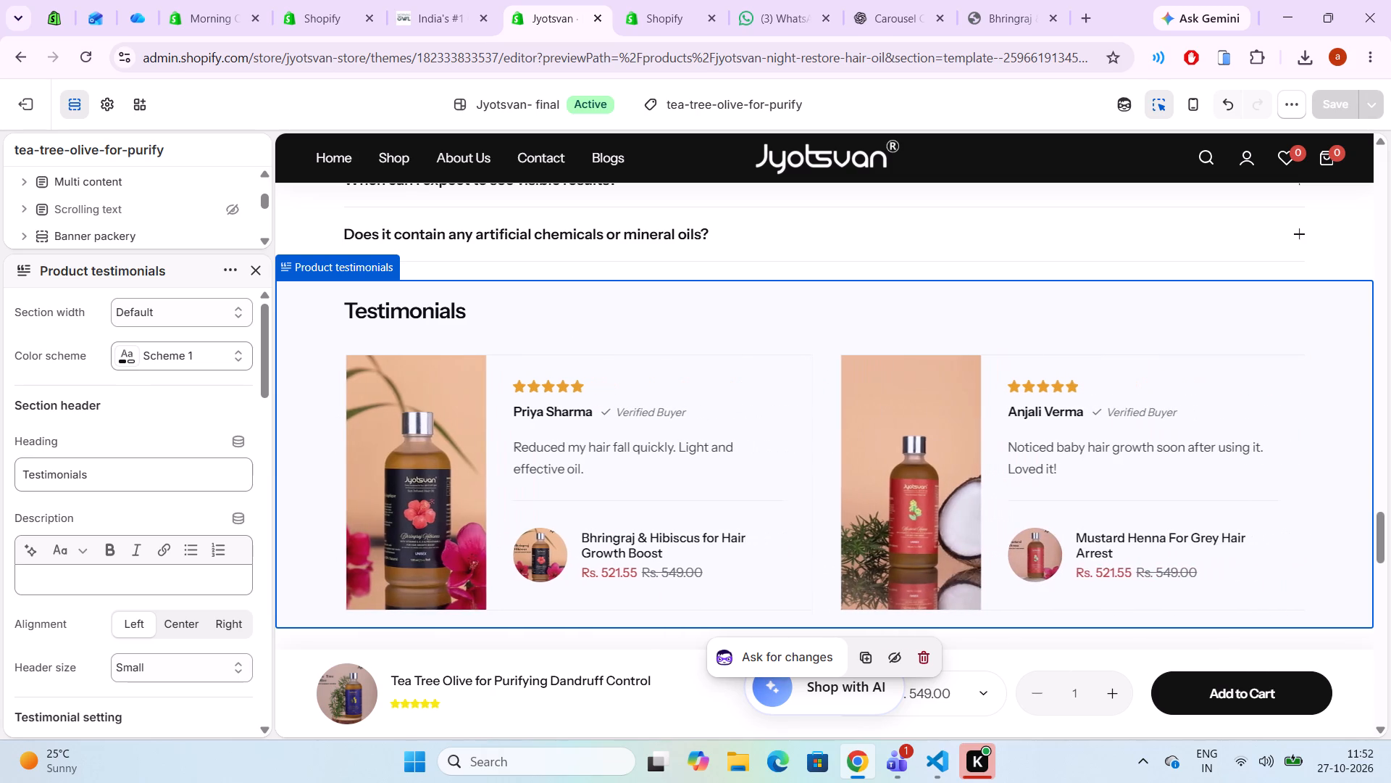
Set the header alignment of the Product testimonials section to Center in the tea-tree-olive-for-purify template, and save the change.
{"action": "scroll", "coordinate": [554, 228], "scroll_direction": "down", "scroll_amount": 1}
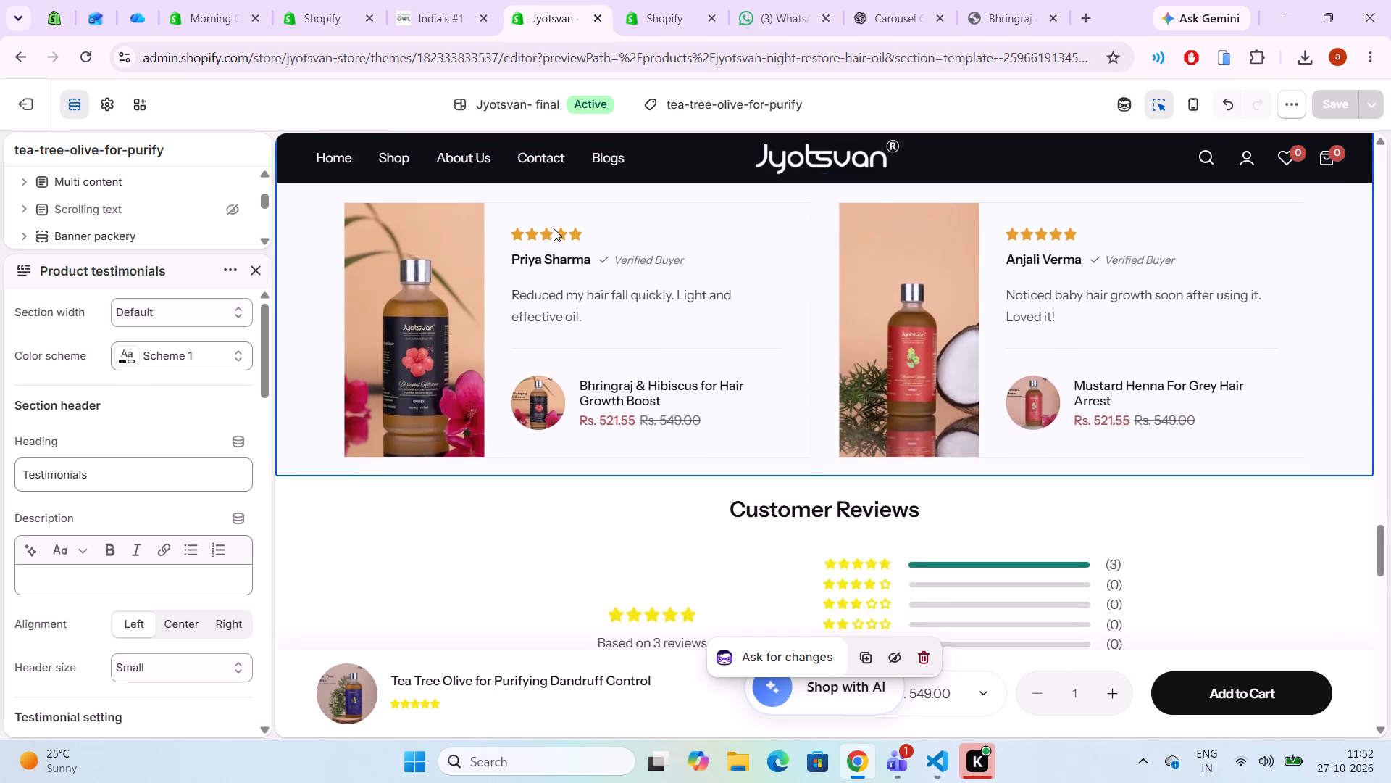
{"action": "scroll", "coordinate": [554, 228], "scroll_direction": "down", "scroll_amount": 1}
{"action": "left_click", "coordinate": [252, 269]}
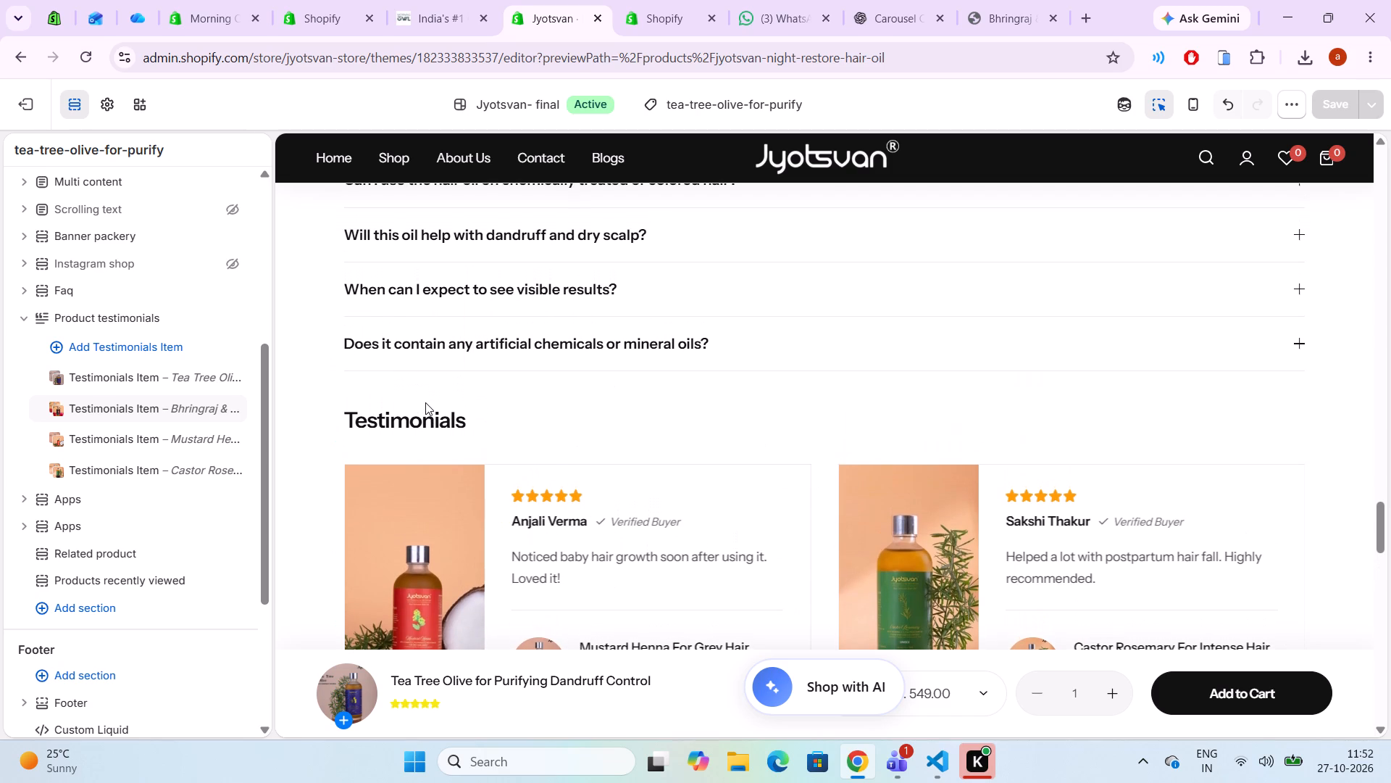
{"action": "scroll", "coordinate": [425, 402], "scroll_direction": "up", "scroll_amount": 2}
{"action": "scroll", "coordinate": [638, 356], "scroll_direction": "down", "scroll_amount": 1}
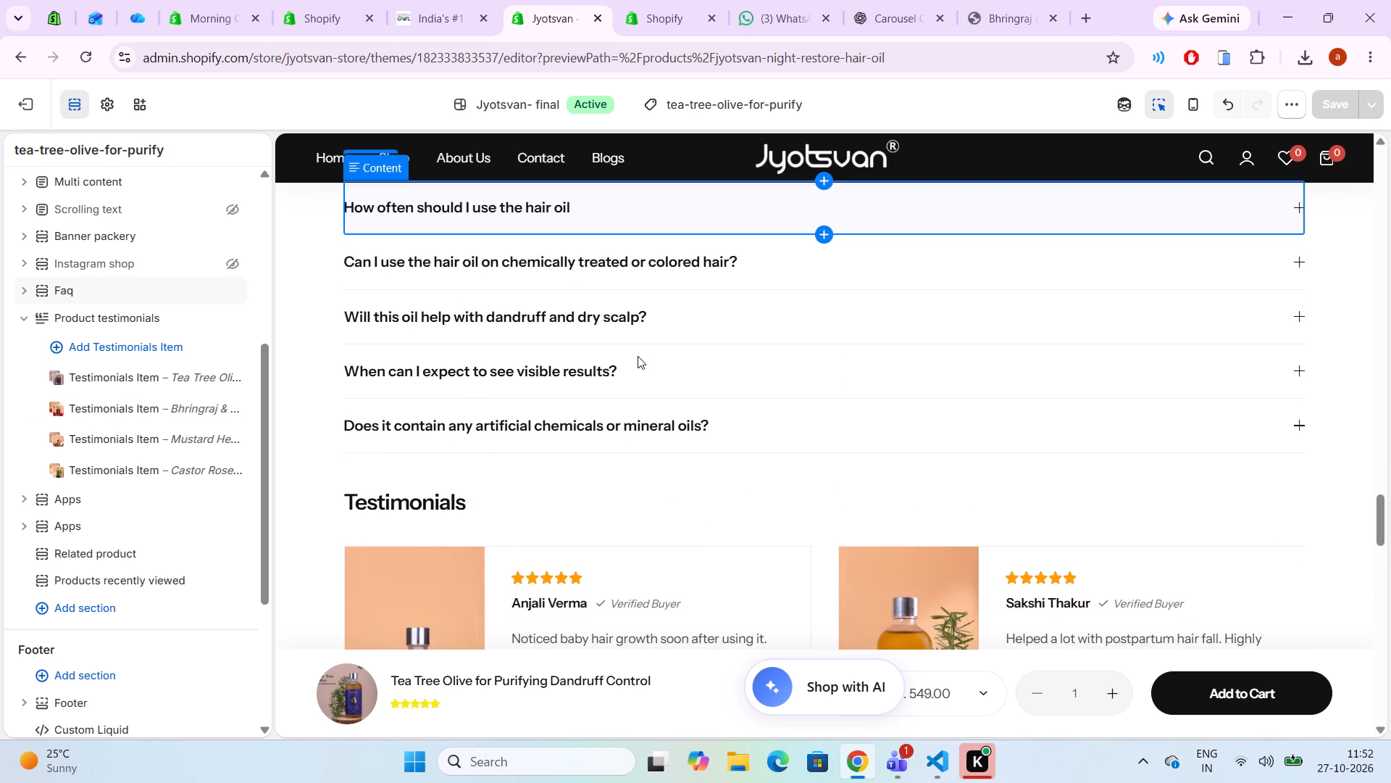
{"action": "scroll", "coordinate": [638, 356], "scroll_direction": "down", "scroll_amount": 1}
{"action": "left_click", "coordinate": [570, 358]}
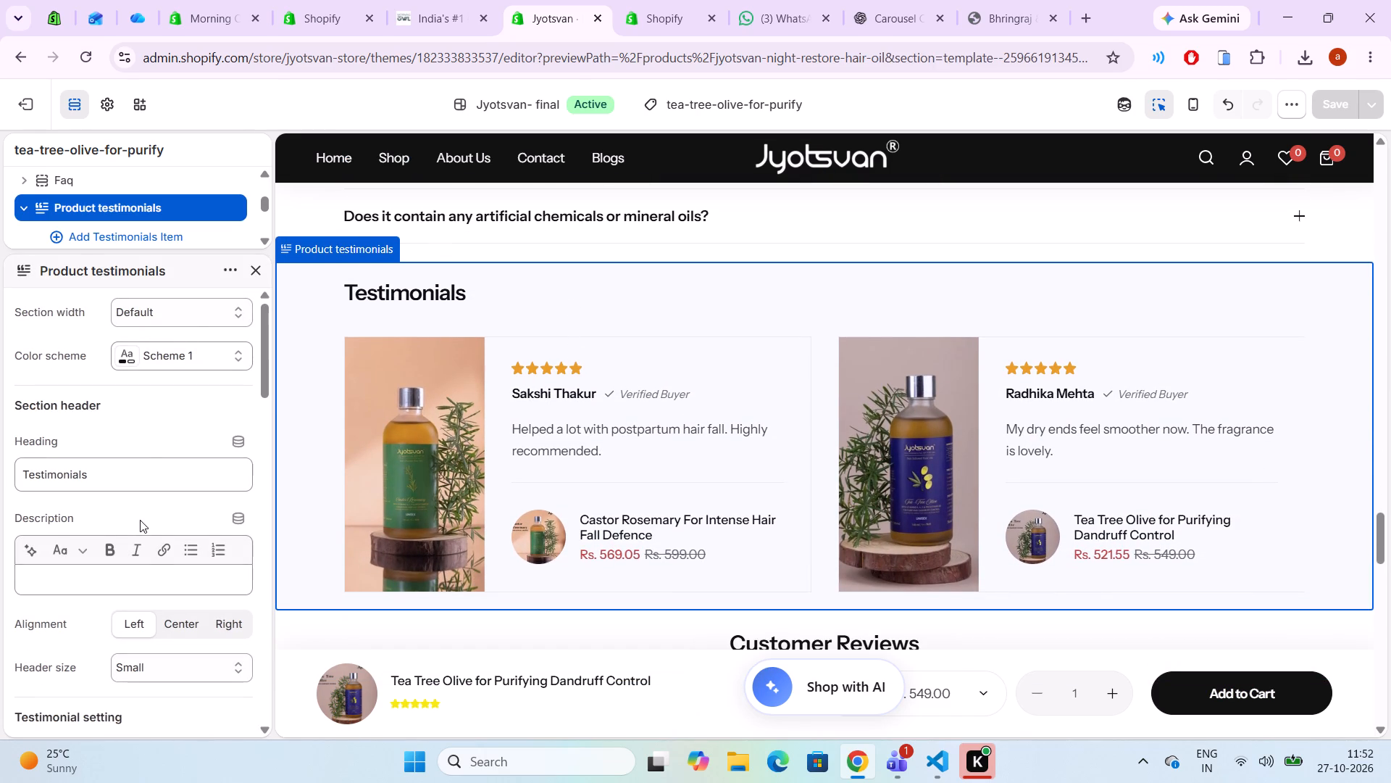
{"action": "left_click", "coordinate": [173, 616]}
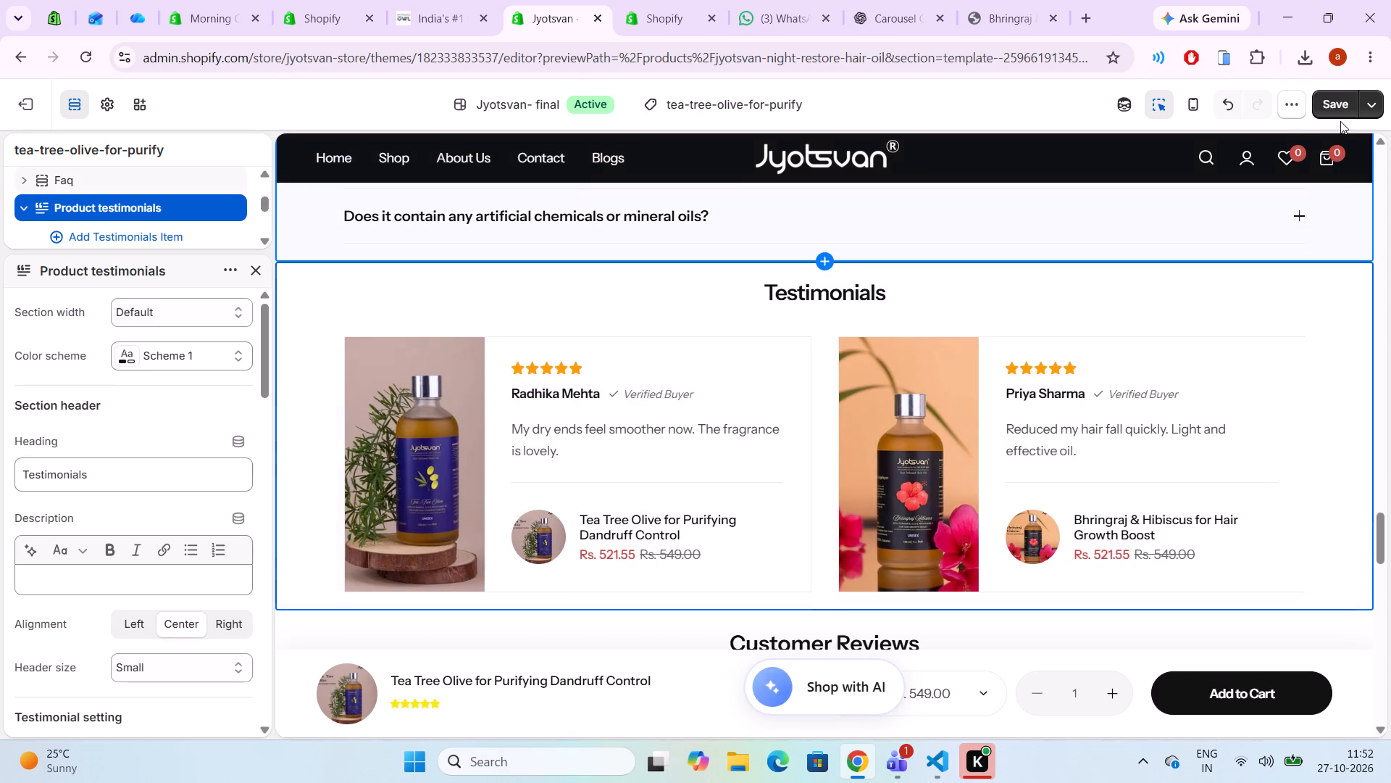
{"action": "left_click", "coordinate": [1329, 105]}
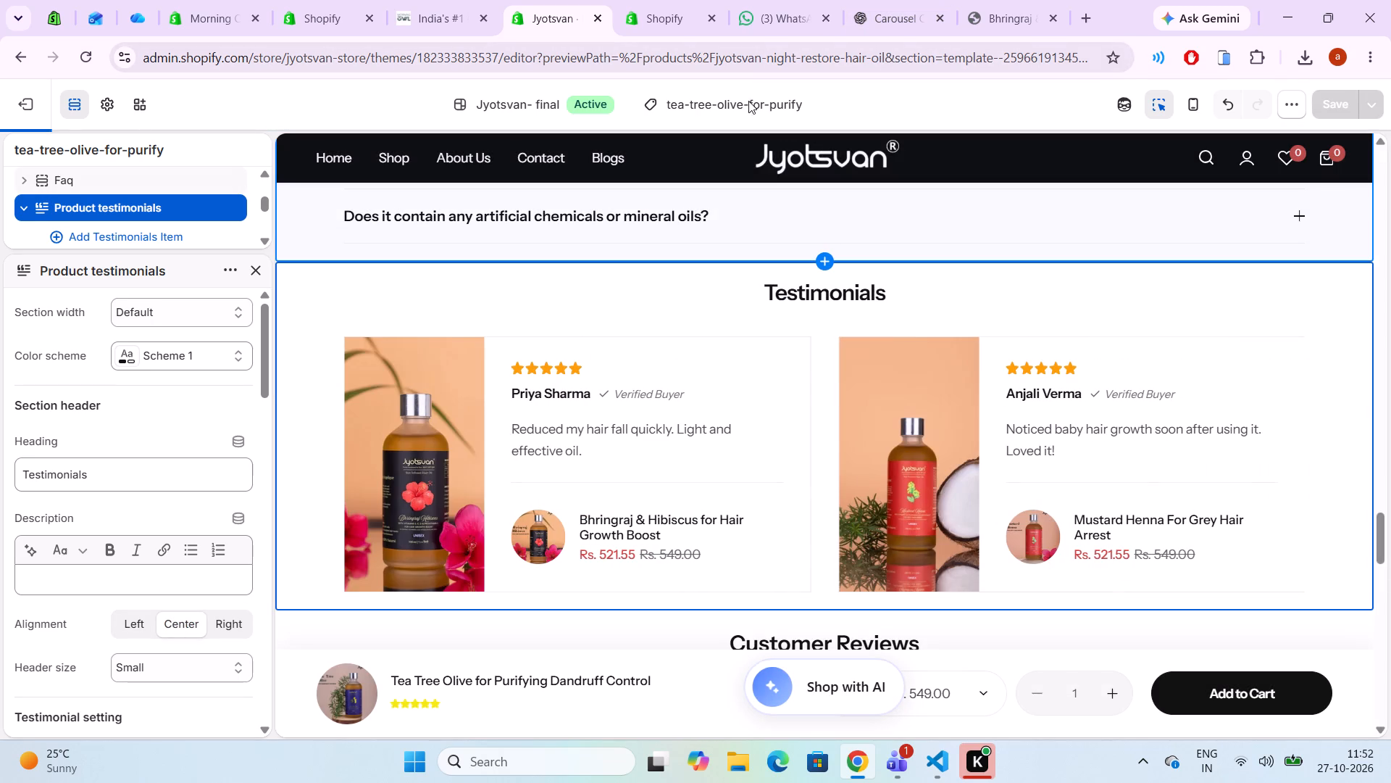
Switch to the bhringraj-hibiscus-for-pu product template.
{"action": "left_click", "coordinate": [748, 101]}
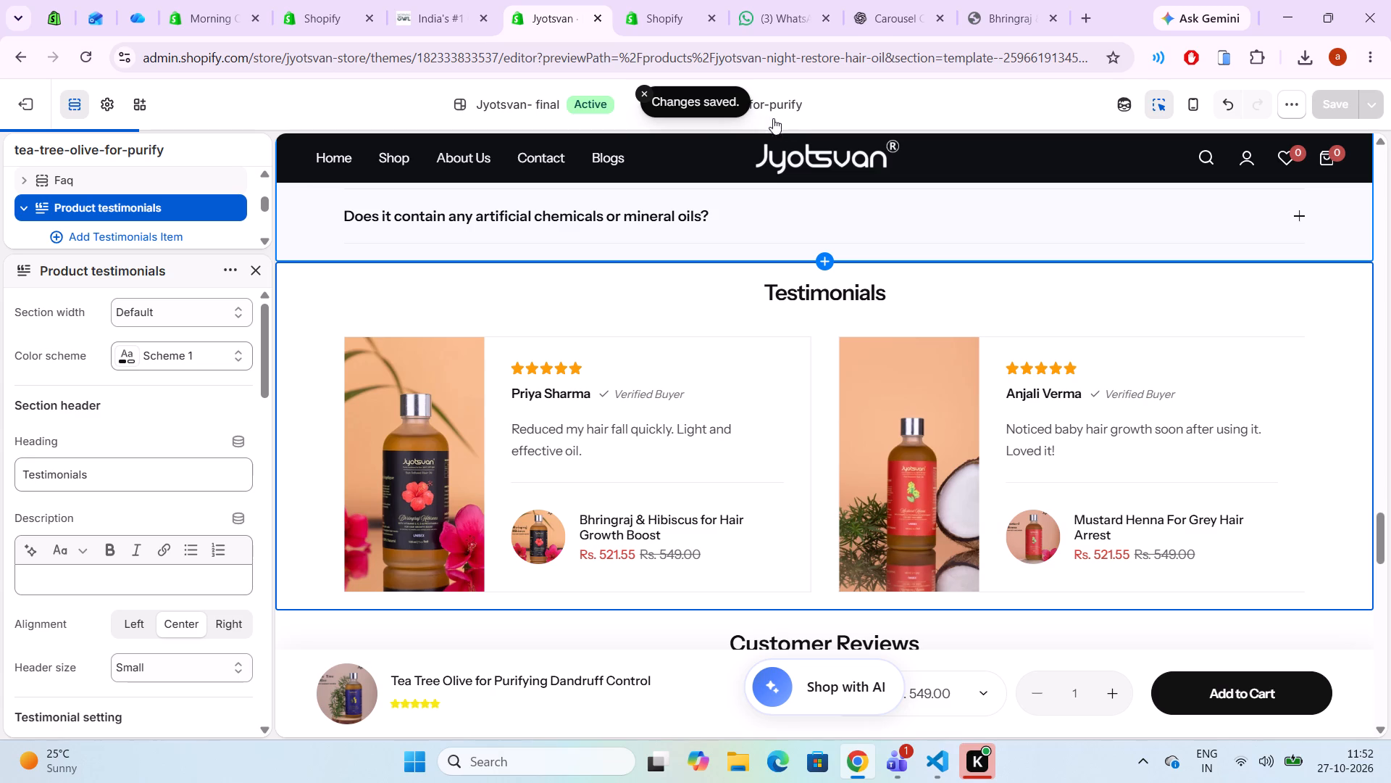
{"action": "left_click", "coordinate": [803, 112]}
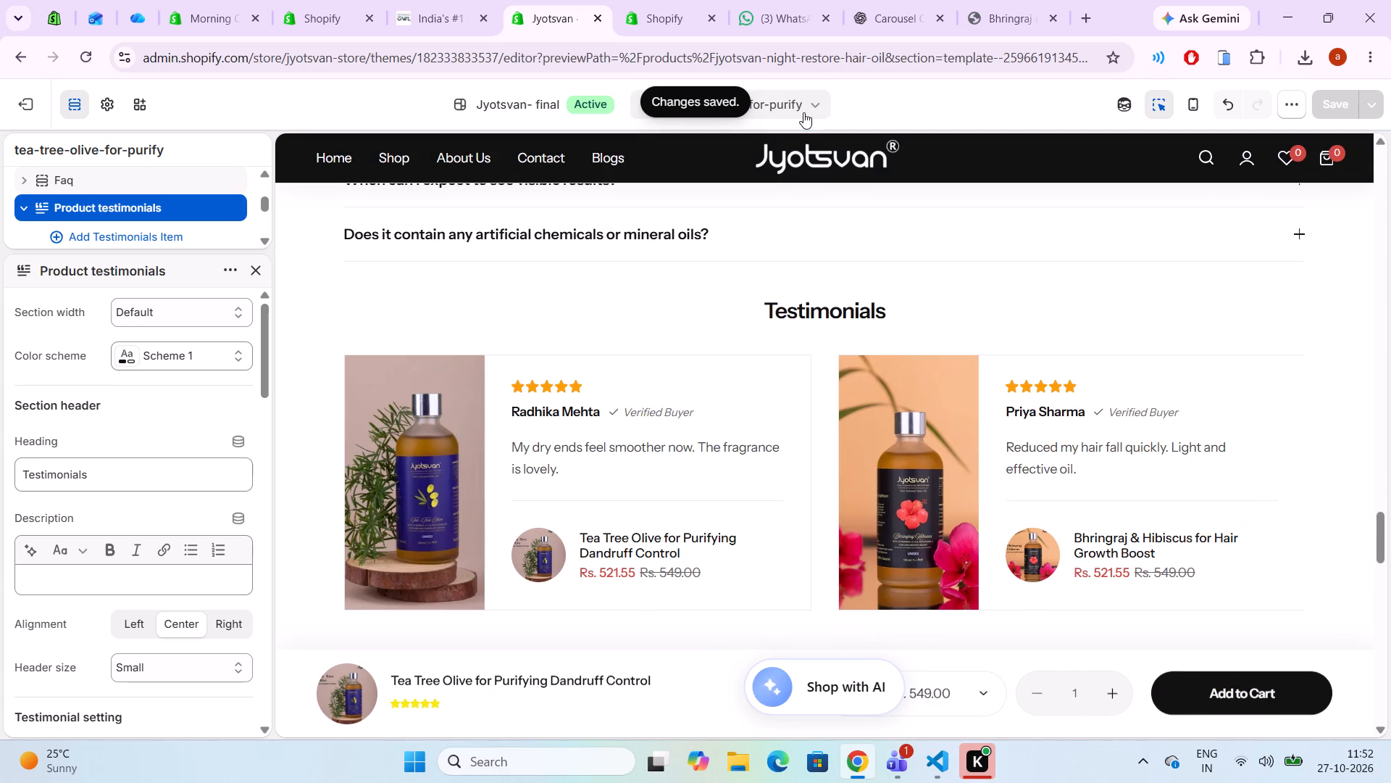
{"action": "left_click", "coordinate": [692, 211]}
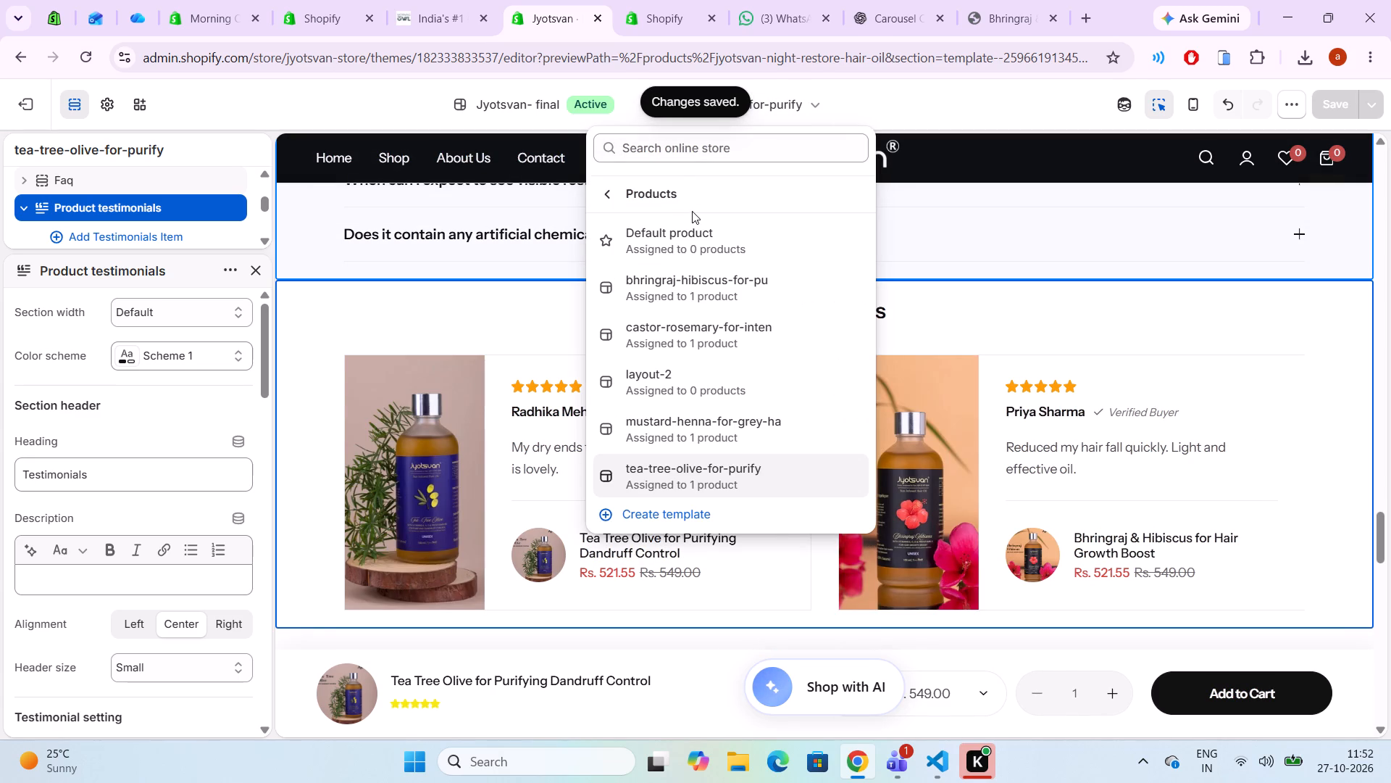
{"action": "left_click", "coordinate": [658, 283]}
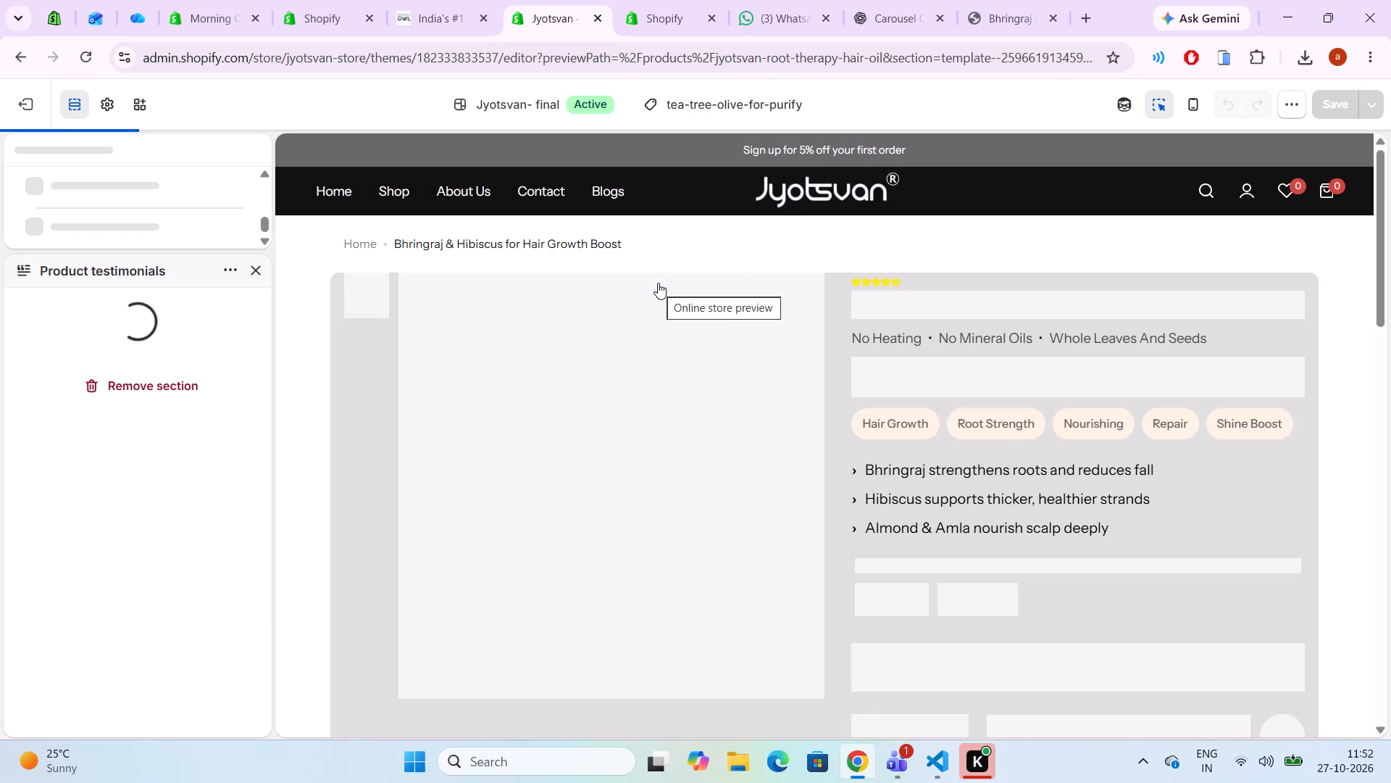
Set the header alignment of the Product testimonials section to Center in the bhringraj-hibiscus-for-pu template, and save the change.
{"action": "scroll", "coordinate": [658, 283], "scroll_direction": "down", "scroll_amount": 4}
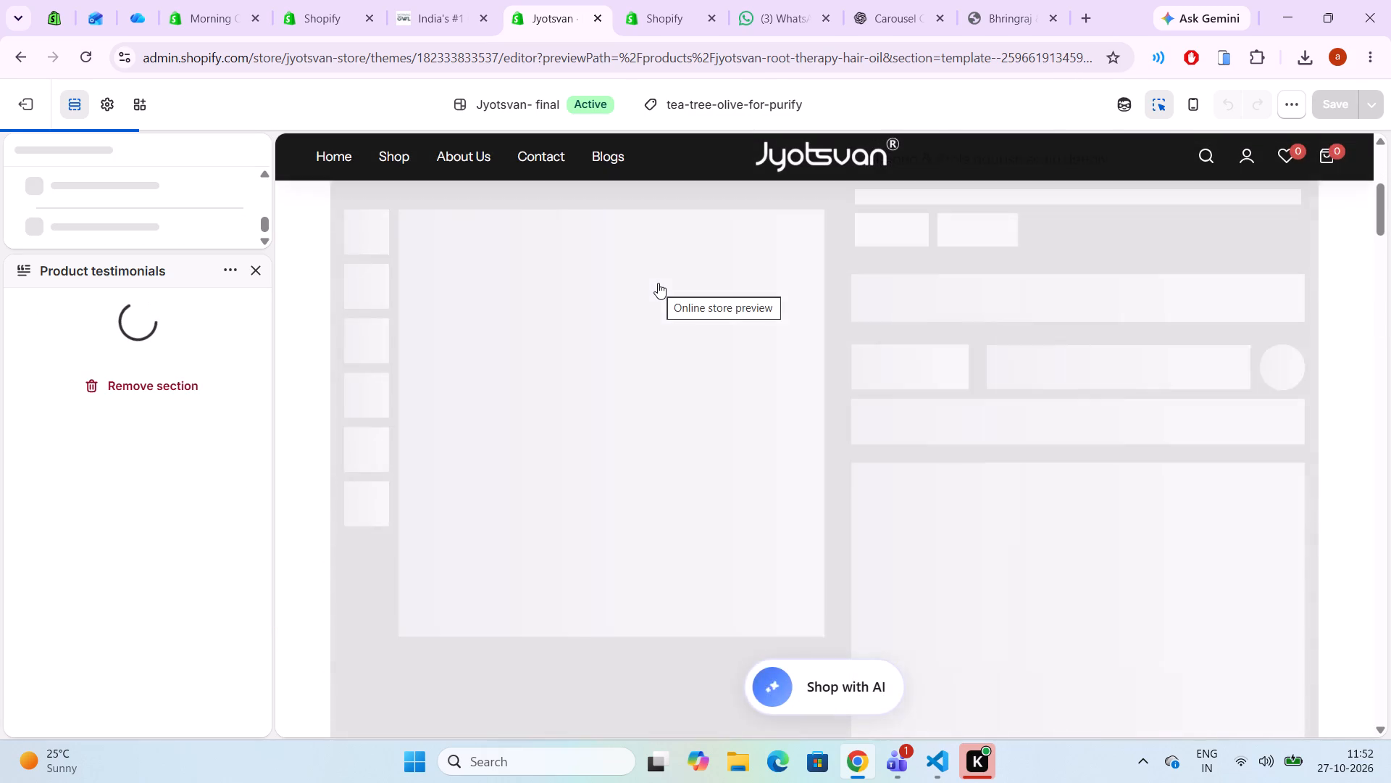
{"action": "scroll", "coordinate": [658, 283], "scroll_direction": "down", "scroll_amount": 6}
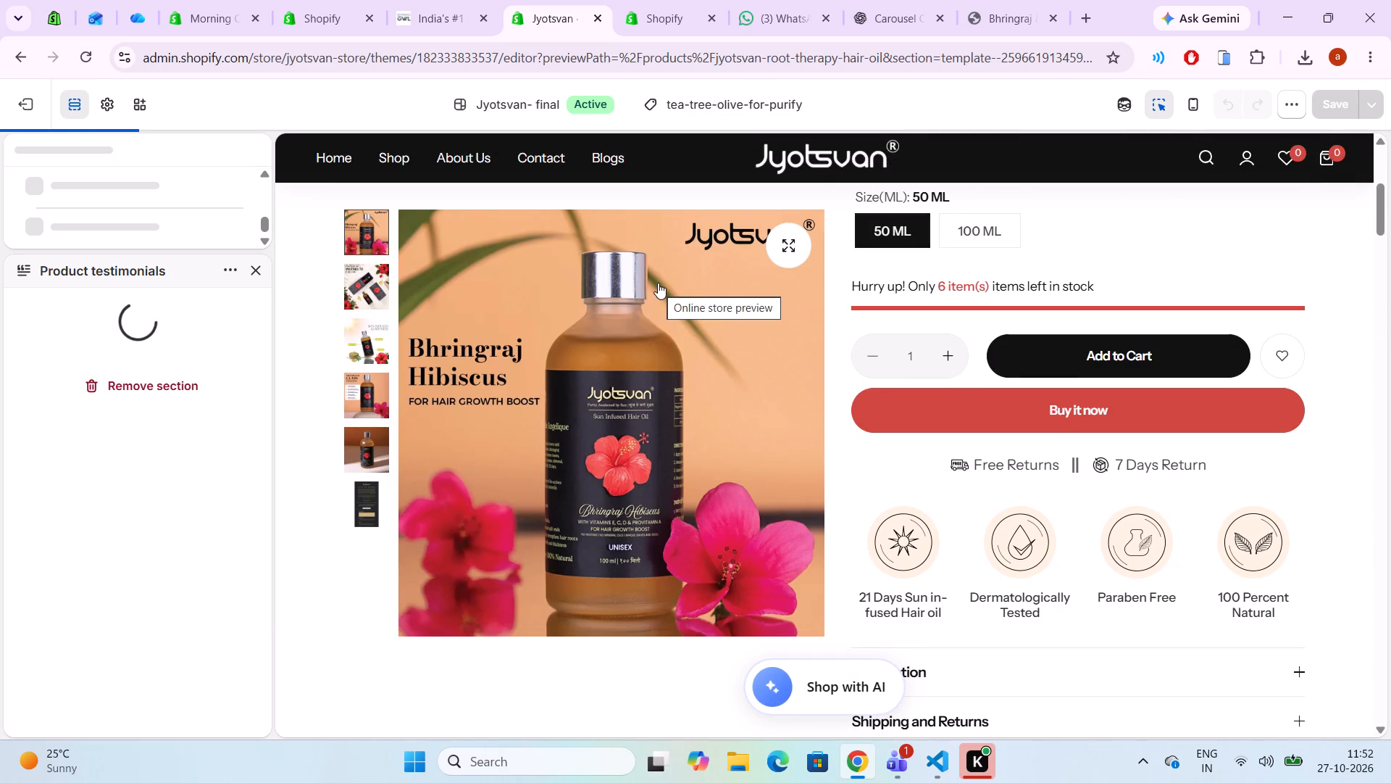
{"action": "scroll", "coordinate": [472, 578], "scroll_direction": "down", "scroll_amount": 4}
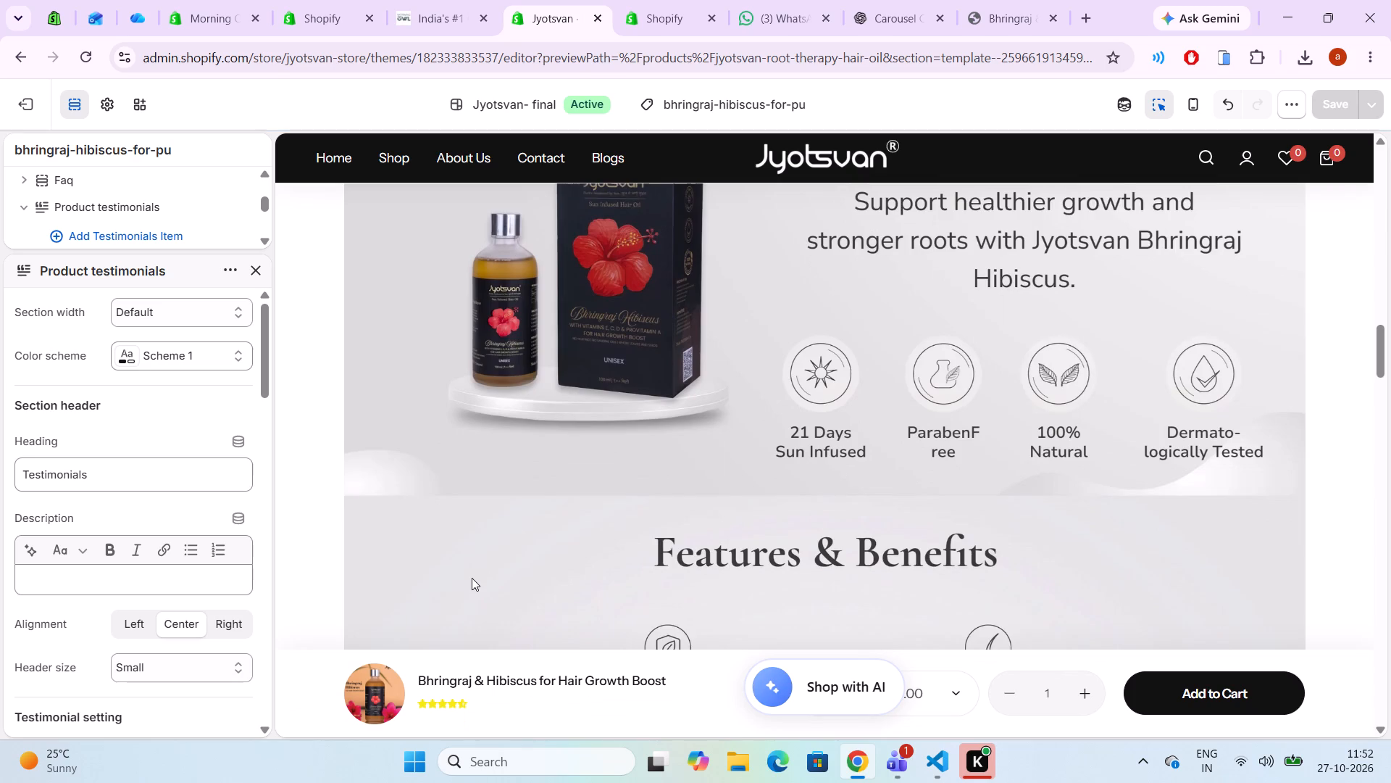
{"action": "scroll", "coordinate": [472, 578], "scroll_direction": "down", "scroll_amount": 6}
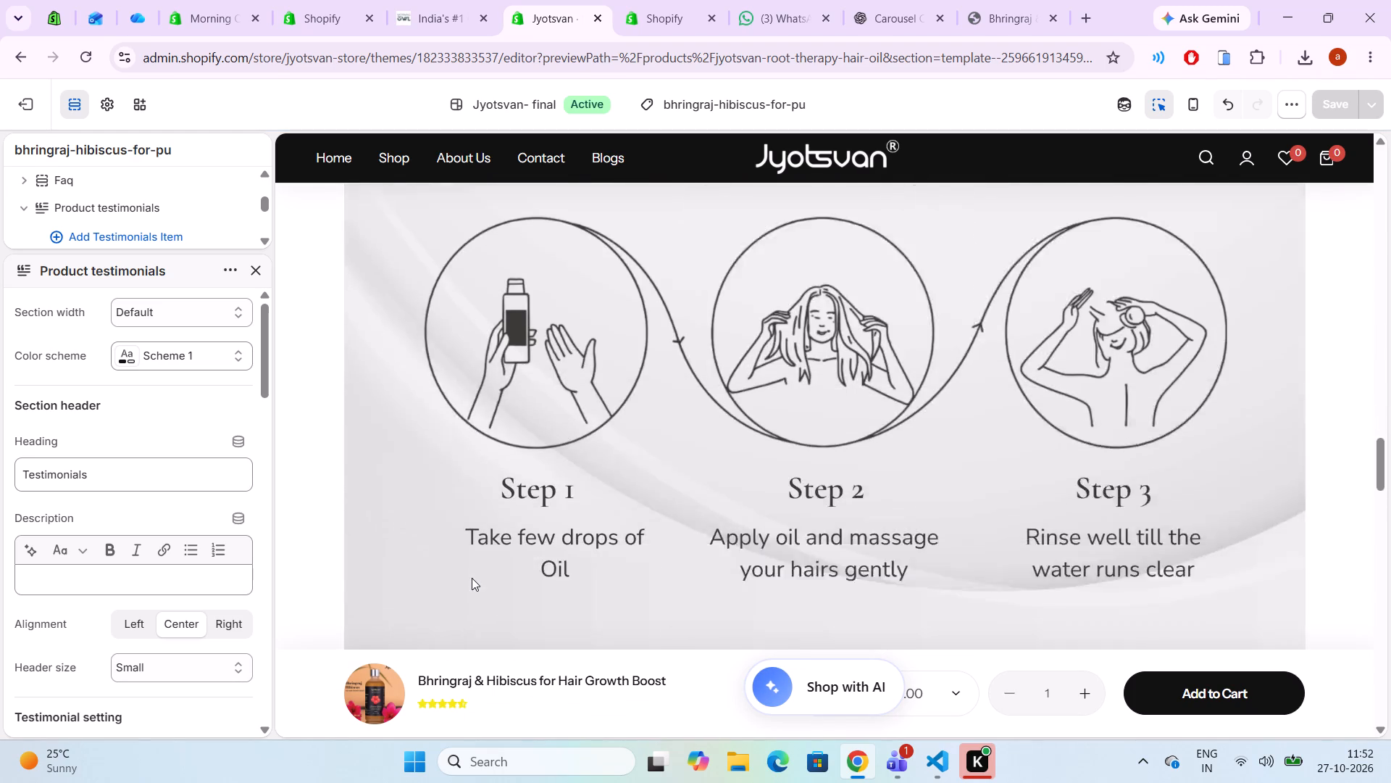
{"action": "scroll", "coordinate": [472, 578], "scroll_direction": "down", "scroll_amount": 4}
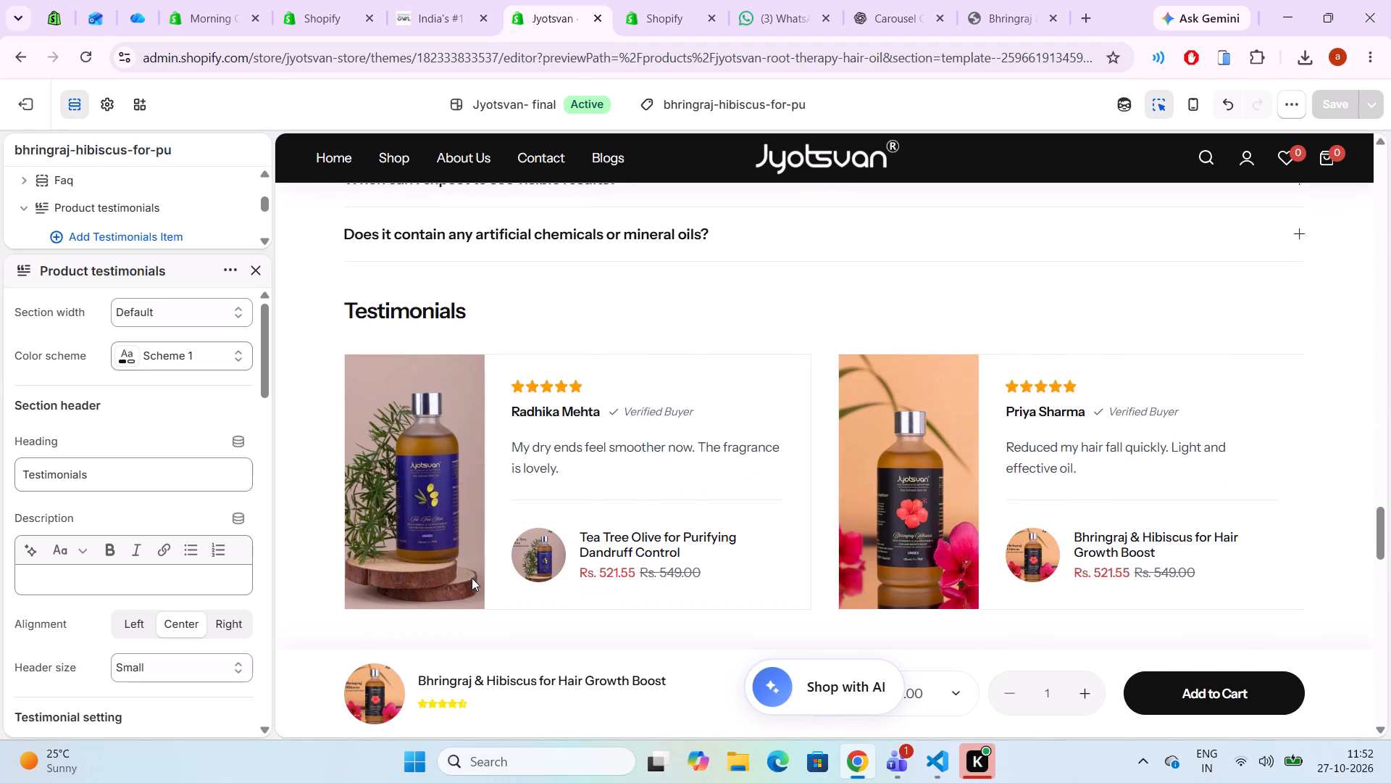
{"action": "left_click", "coordinate": [309, 386]}
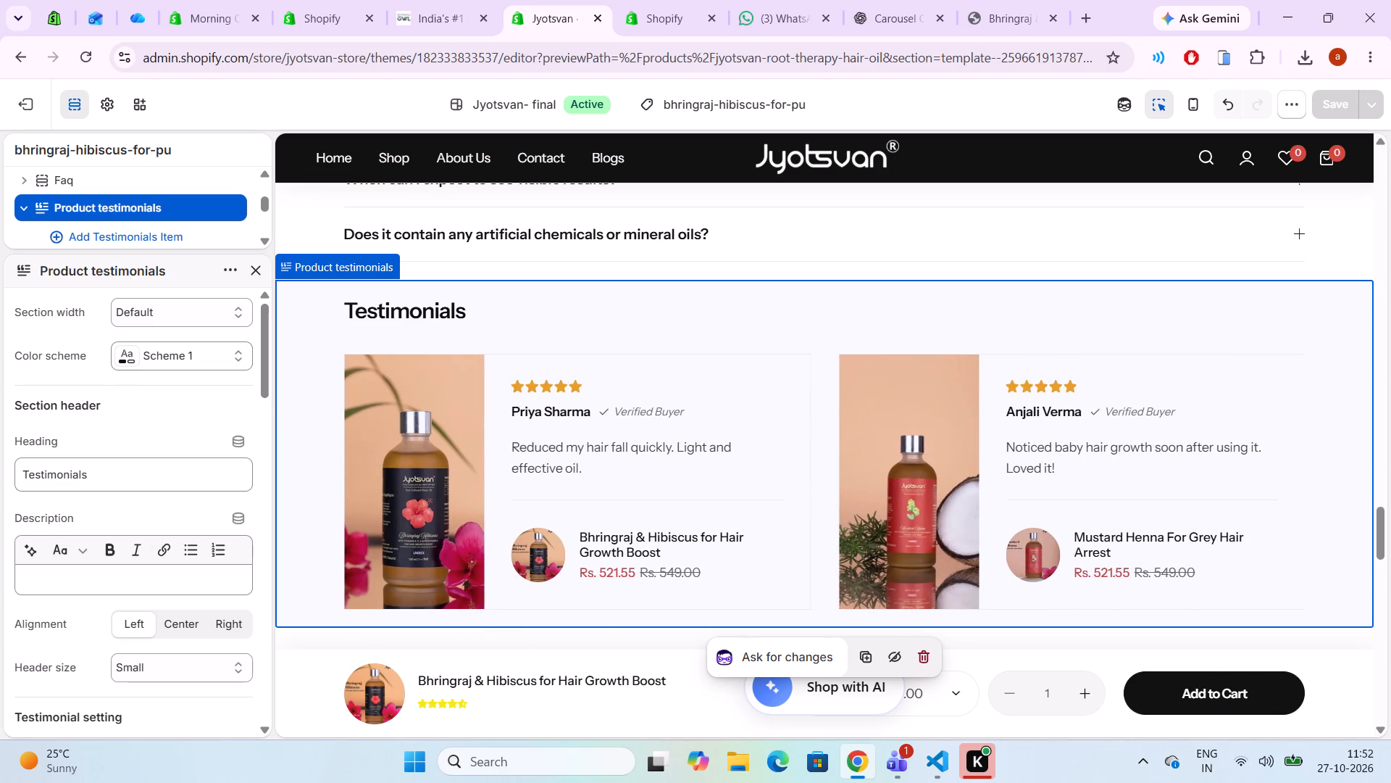
{"action": "left_click", "coordinate": [177, 622]}
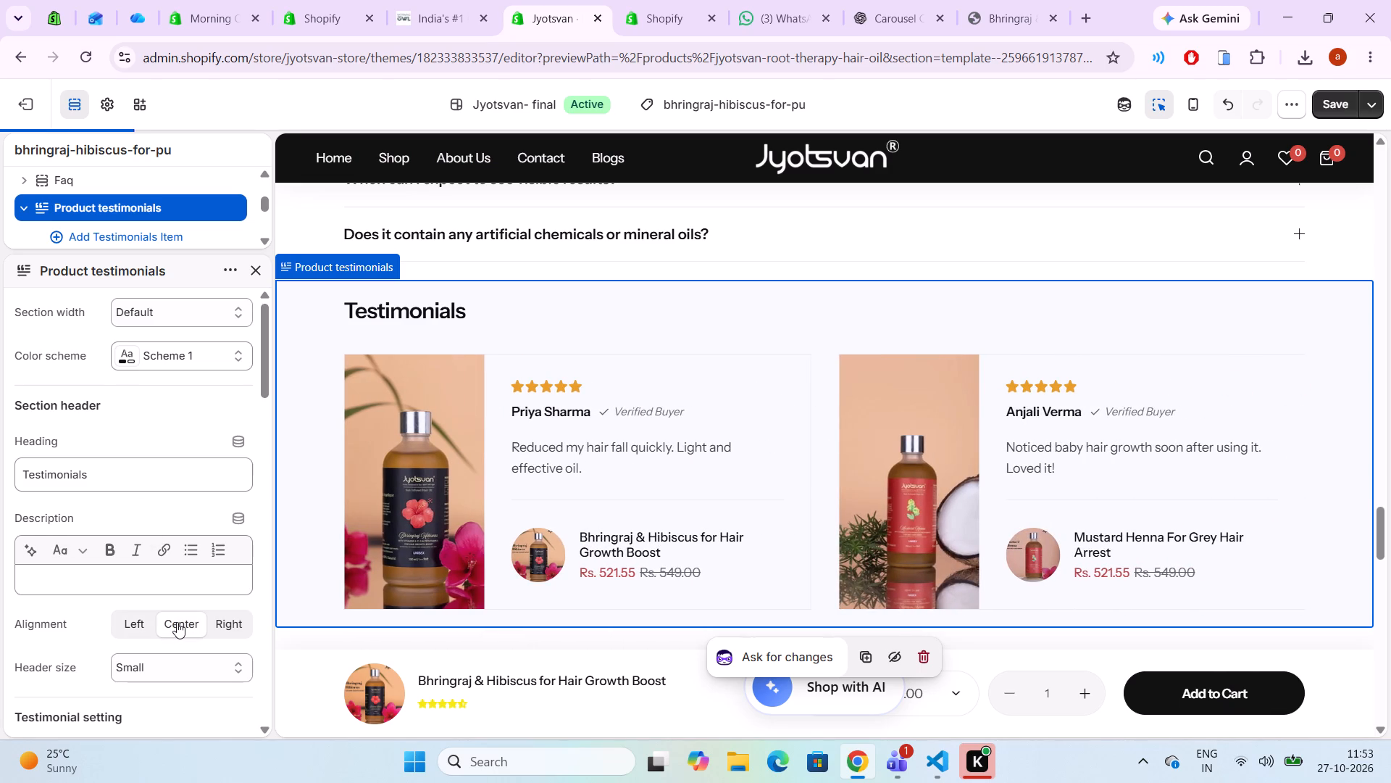
{"action": "key", "text": "ctrl+s"}
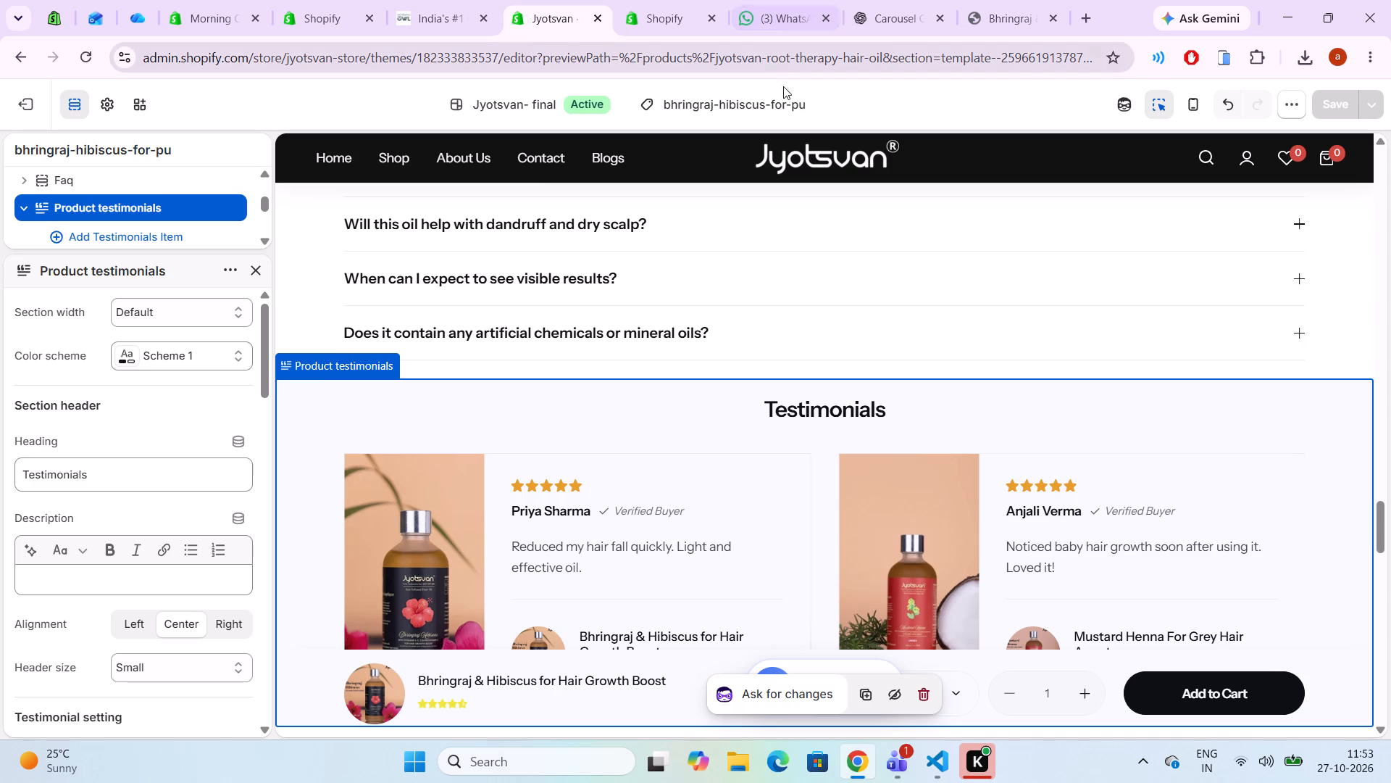
Switch to the castor-rosemary-for-inten product template and close the Product testimonials settings.
{"action": "left_click", "coordinate": [795, 104]}
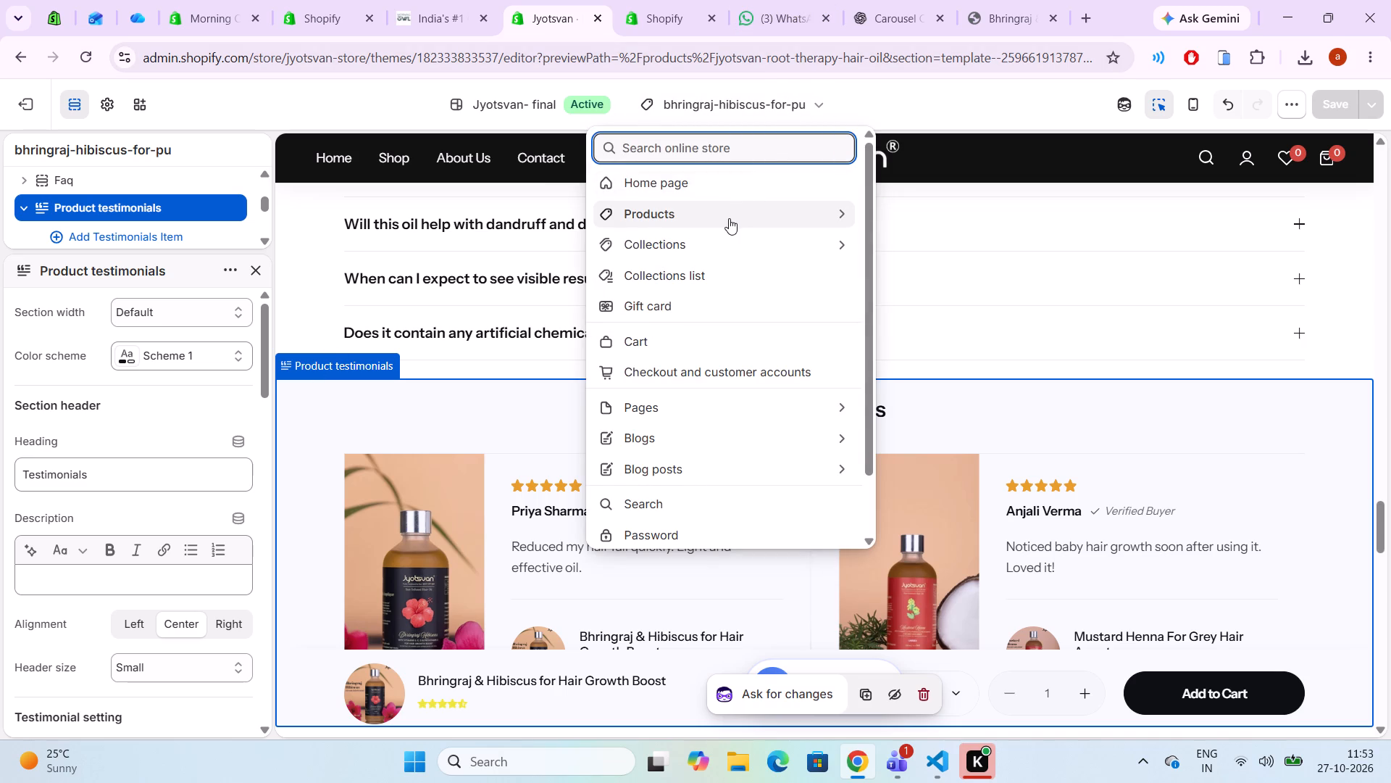
{"action": "left_click", "coordinate": [729, 218]}
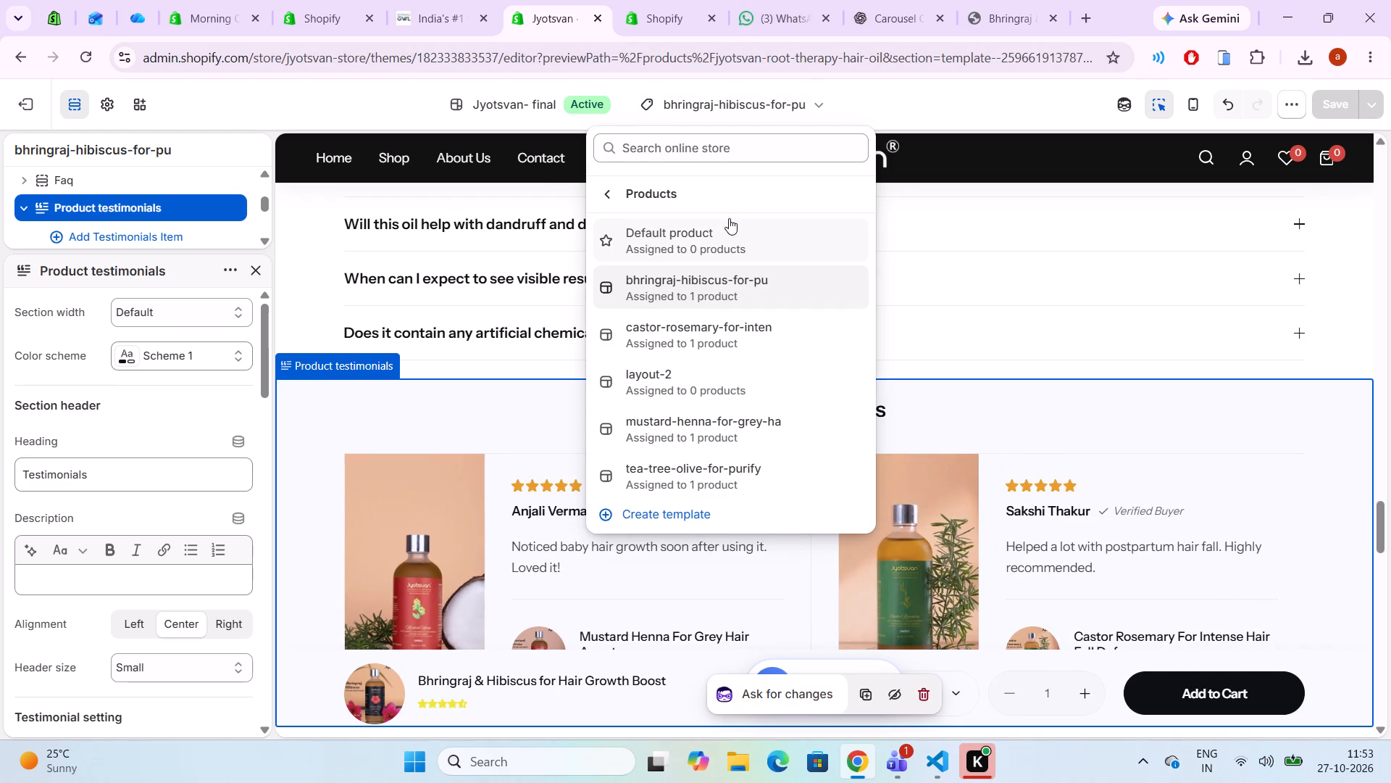
{"action": "left_click", "coordinate": [667, 333]}
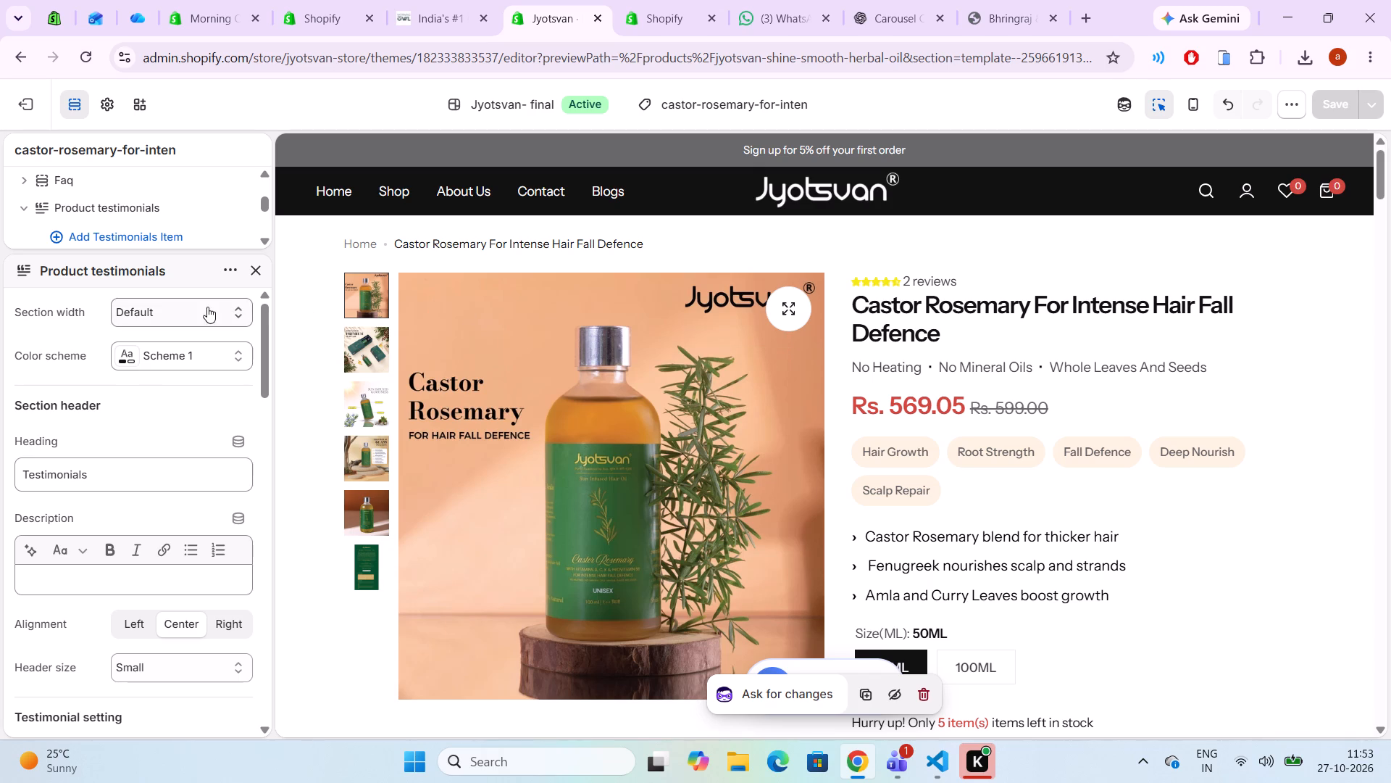
{"action": "left_click", "coordinate": [254, 268]}
Set the header alignment of the Product testimonials section to Center in the castor-rosemary-for-inten template, and save the change.
{"action": "scroll", "coordinate": [560, 500], "scroll_direction": "down", "scroll_amount": 1}
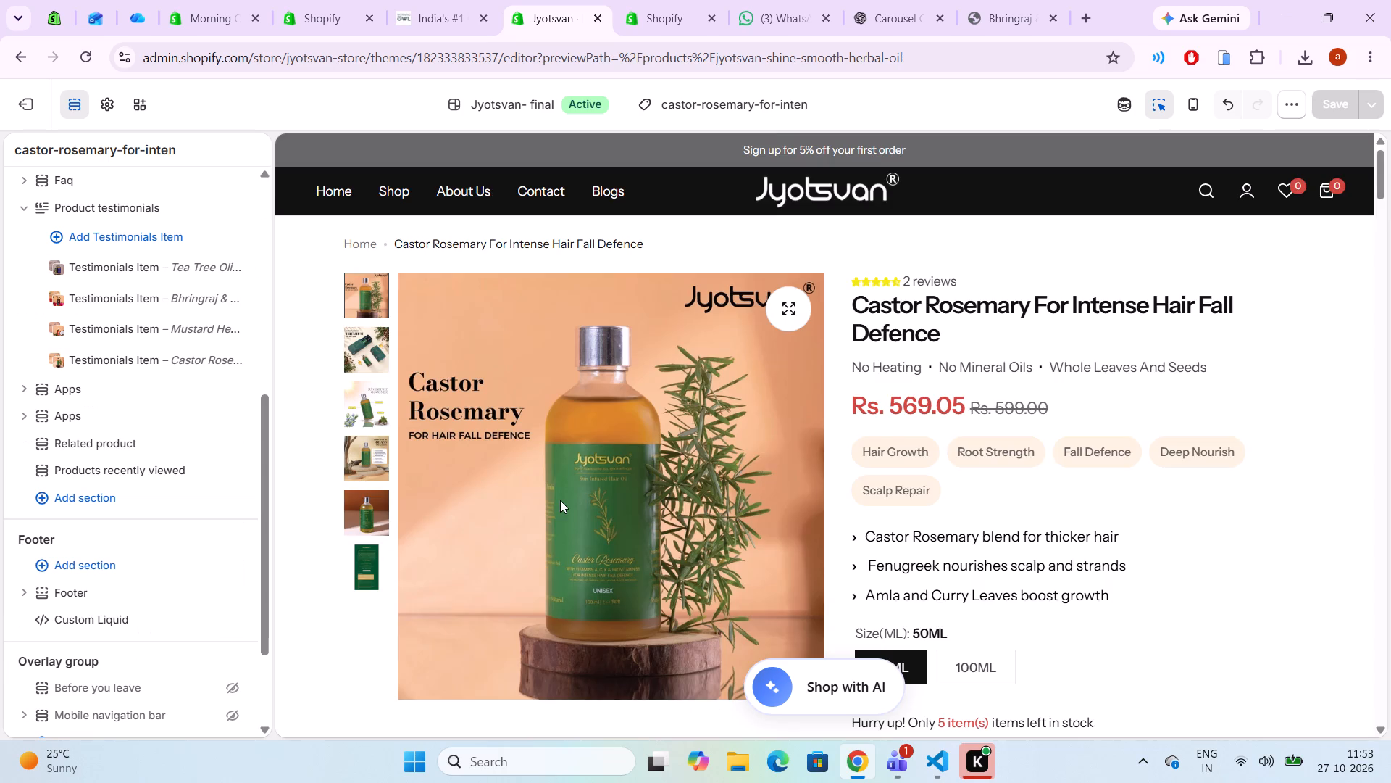
{"action": "scroll", "coordinate": [560, 500], "scroll_direction": "down", "scroll_amount": 13}
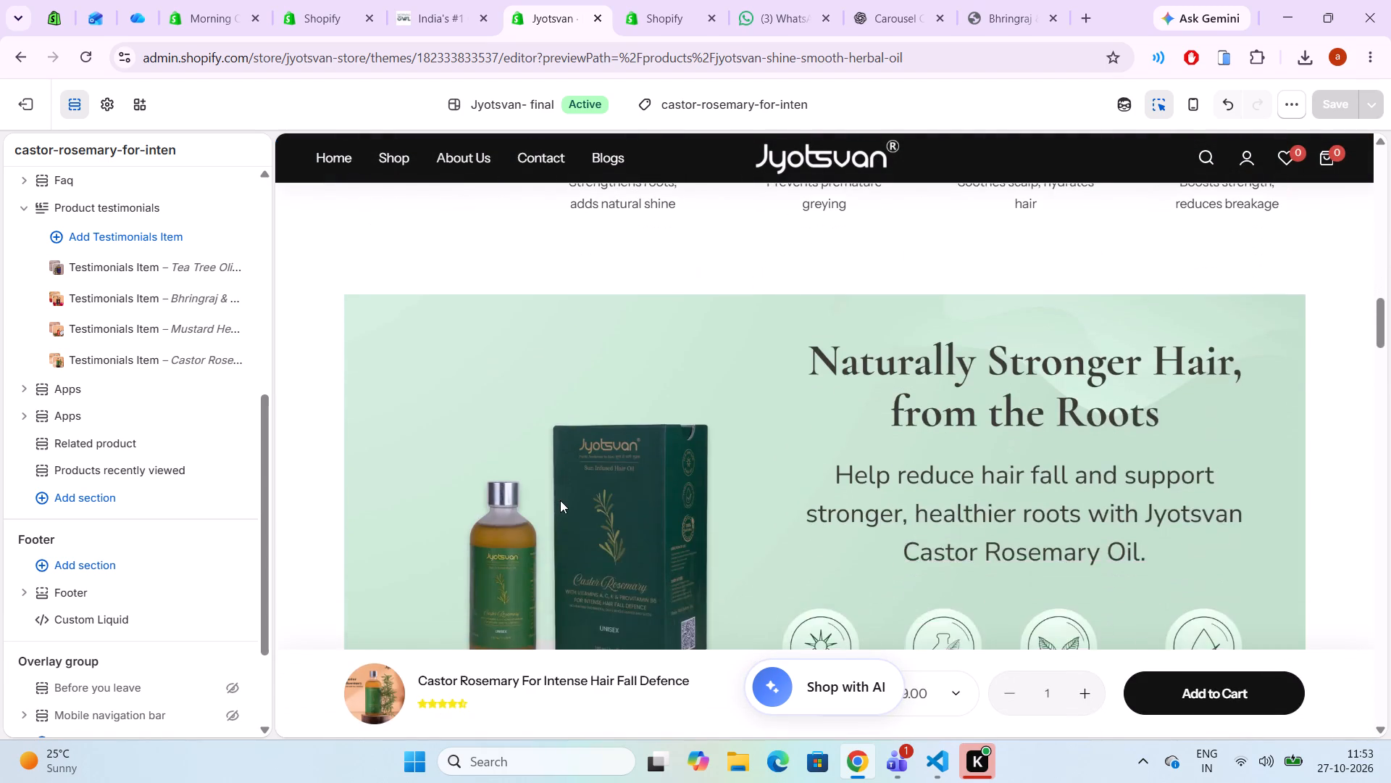
{"action": "scroll", "coordinate": [560, 500], "scroll_direction": "down", "scroll_amount": 6}
{"action": "scroll", "coordinate": [560, 500], "scroll_direction": "up", "scroll_amount": 1}
{"action": "scroll", "coordinate": [560, 500], "scroll_direction": "down", "scroll_amount": 1}
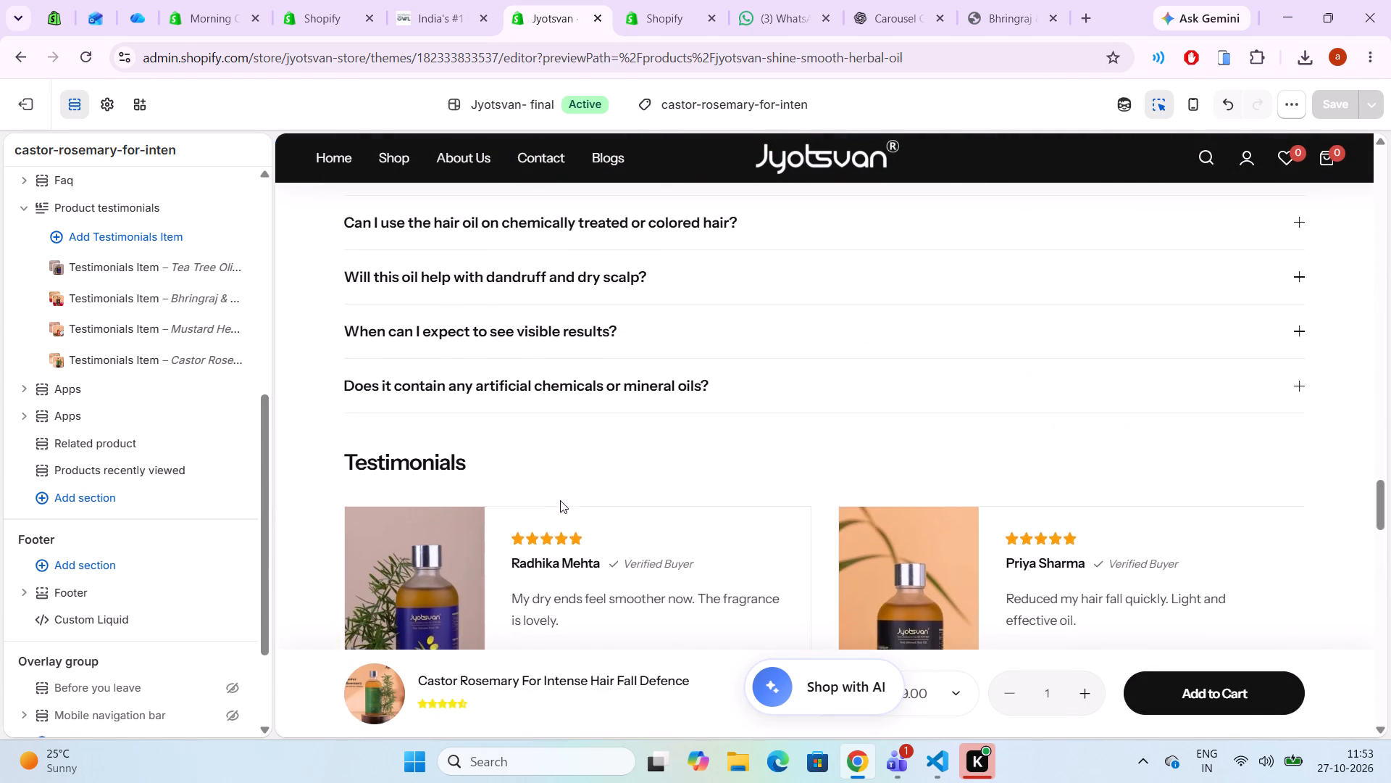
{"action": "scroll", "coordinate": [560, 500], "scroll_direction": "down", "scroll_amount": 1}
{"action": "scroll", "coordinate": [560, 500], "scroll_direction": "up", "scroll_amount": 3}
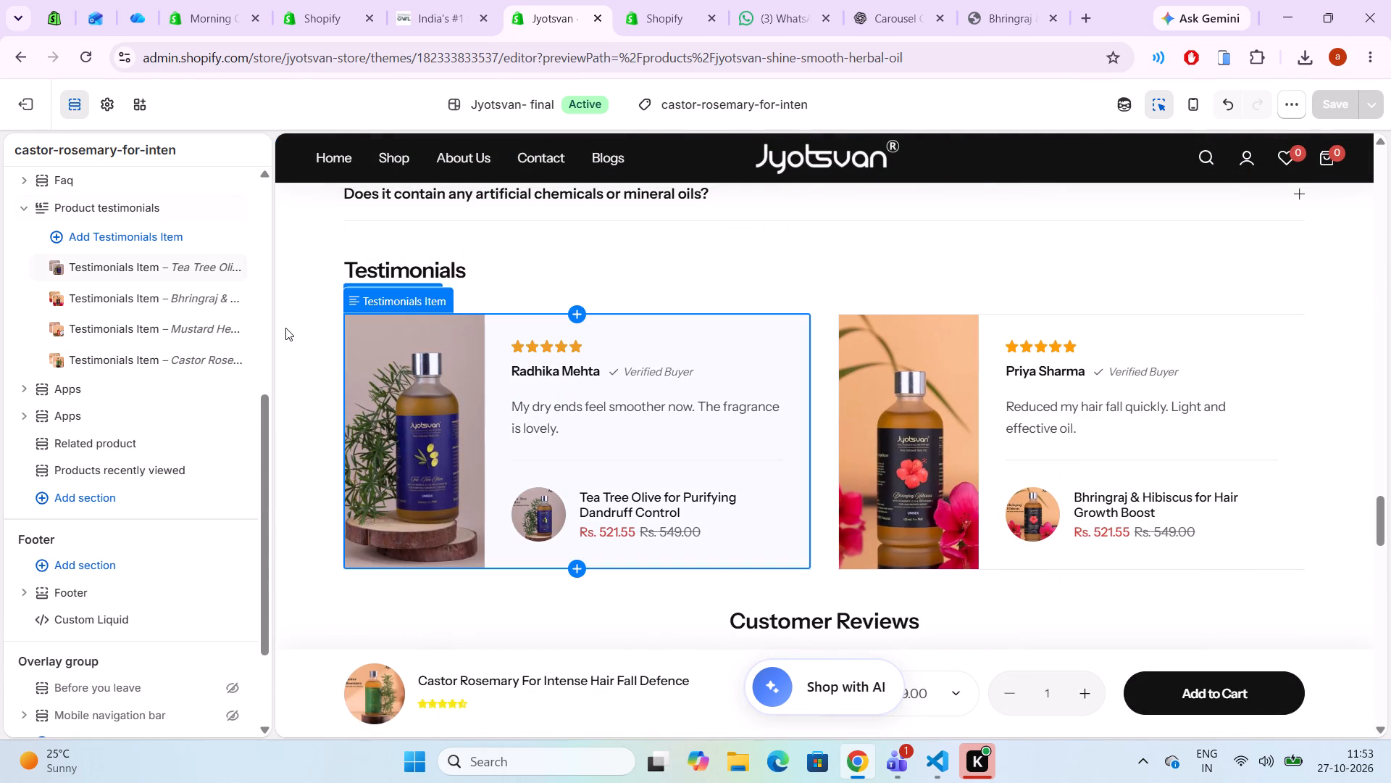
{"action": "left_click", "coordinate": [285, 328]}
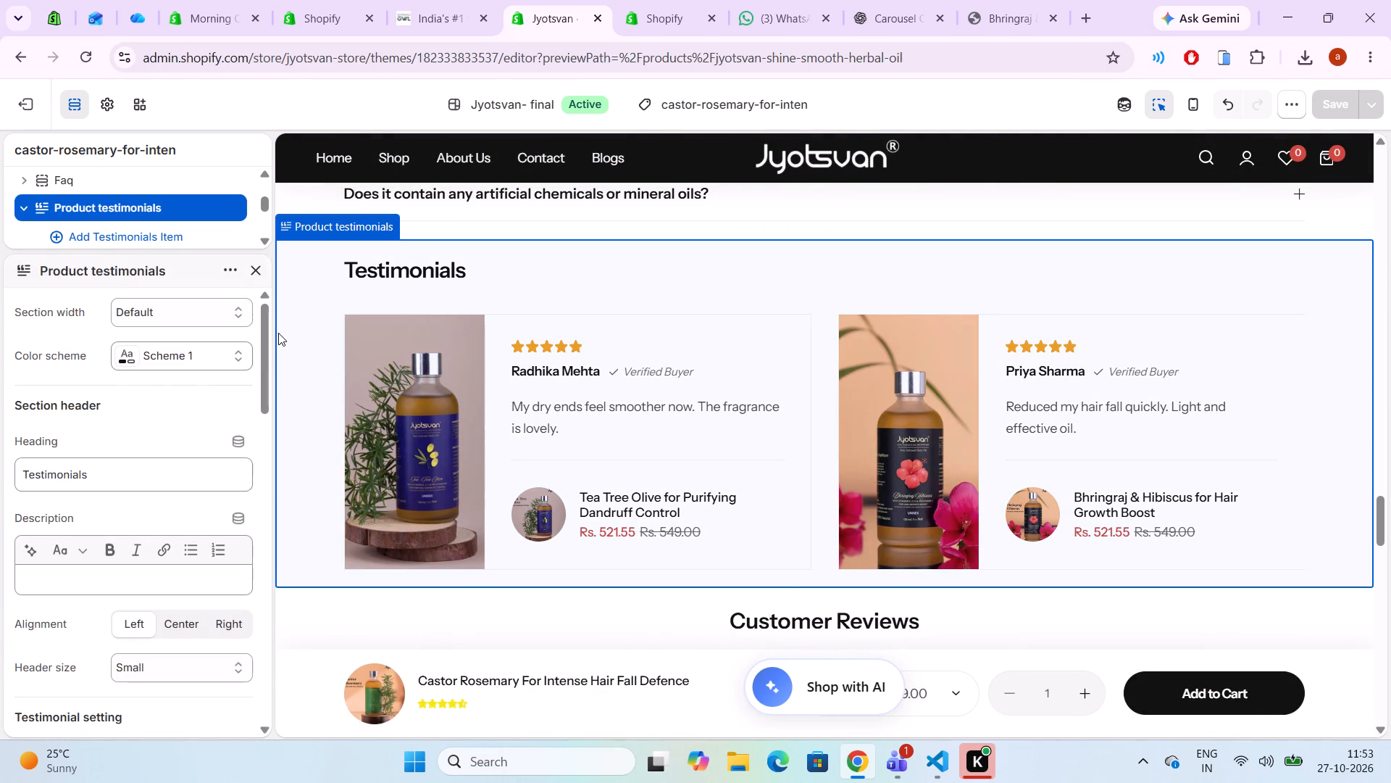
{"action": "left_click", "coordinate": [181, 626]}
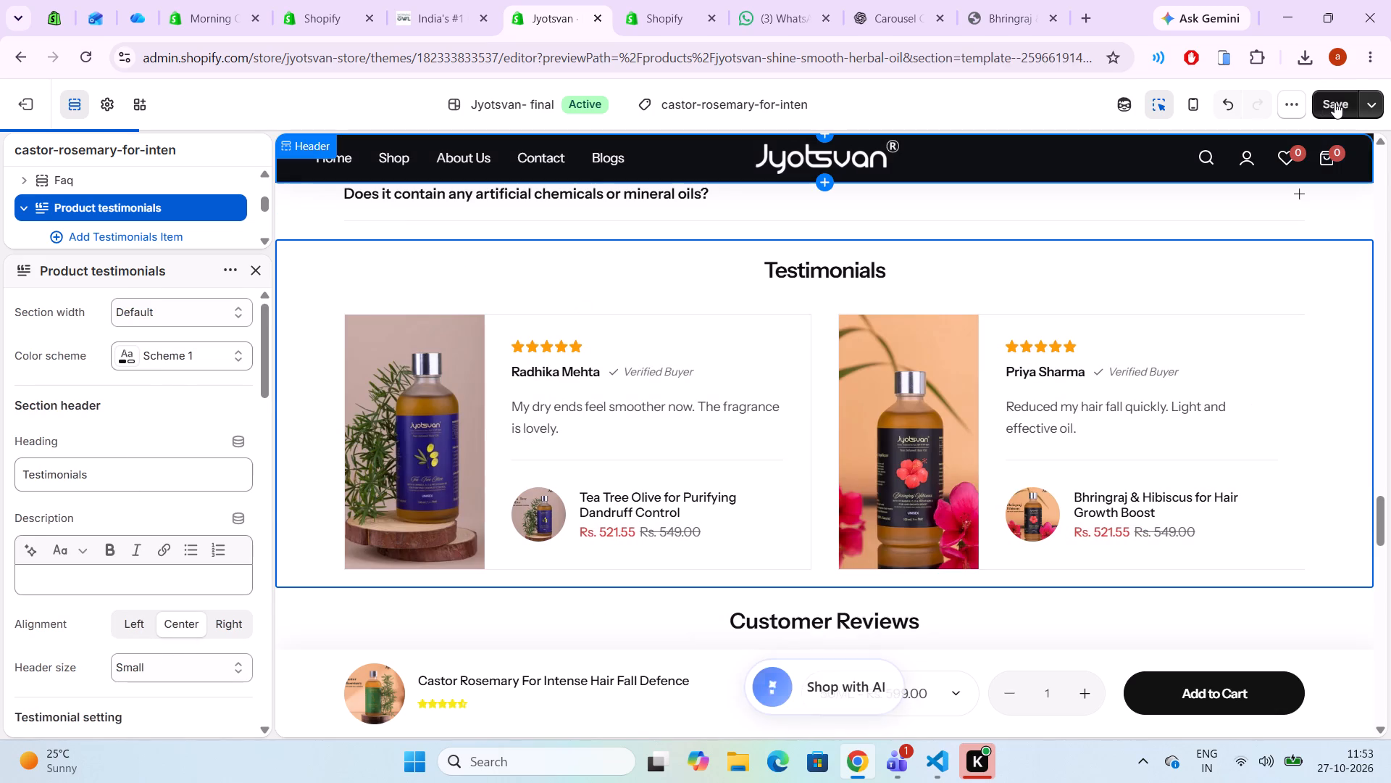
{"action": "left_click", "coordinate": [1334, 102]}
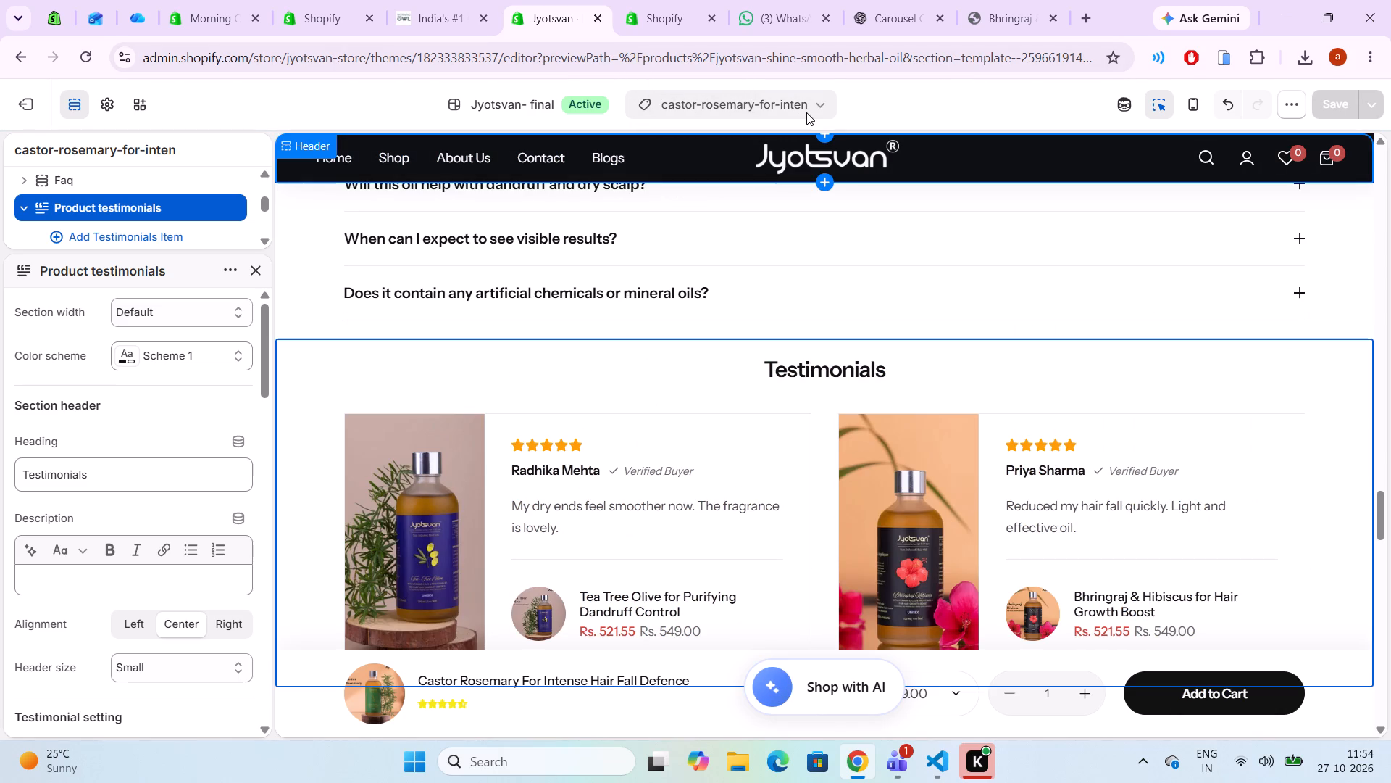
Switch to the mustard-henna-for-grey-ha product template.
{"action": "left_click", "coordinate": [816, 107]}
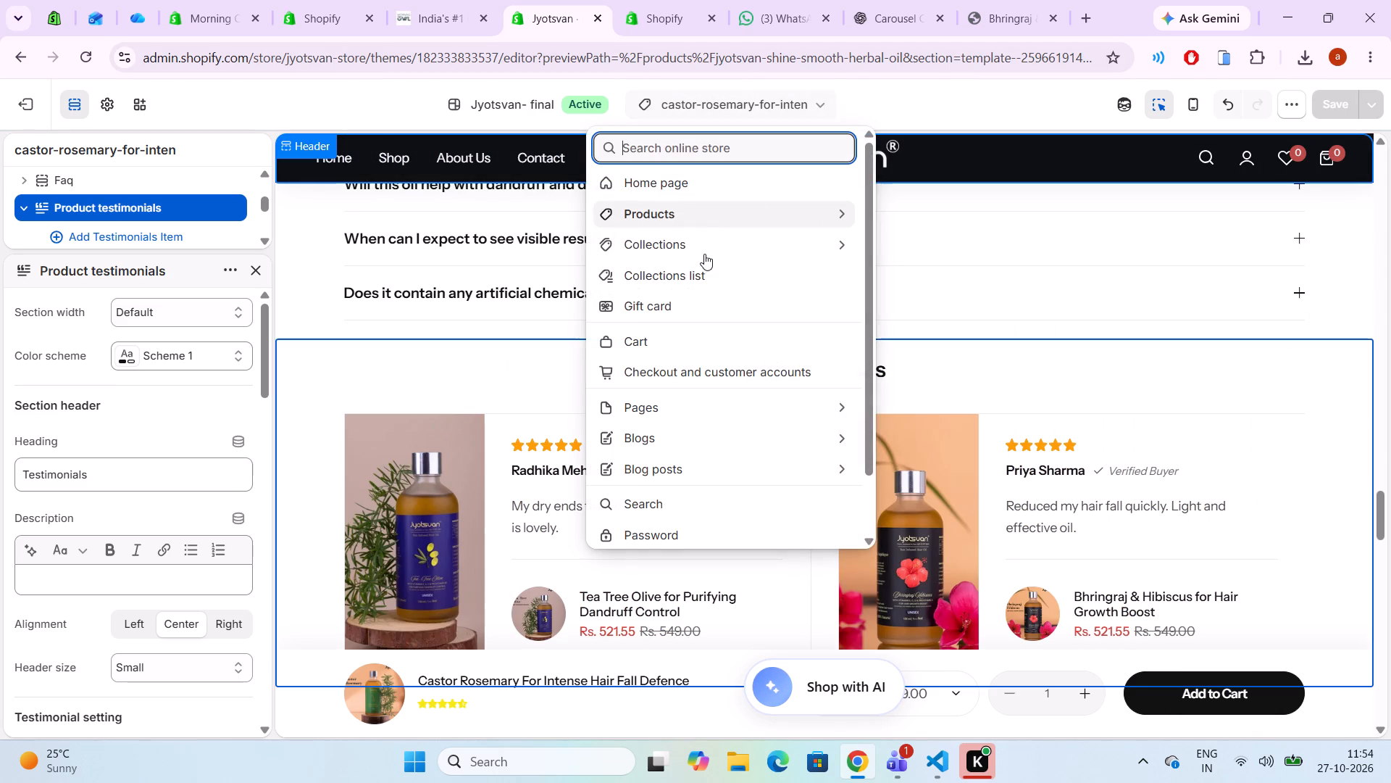
{"action": "left_click", "coordinate": [835, 215]}
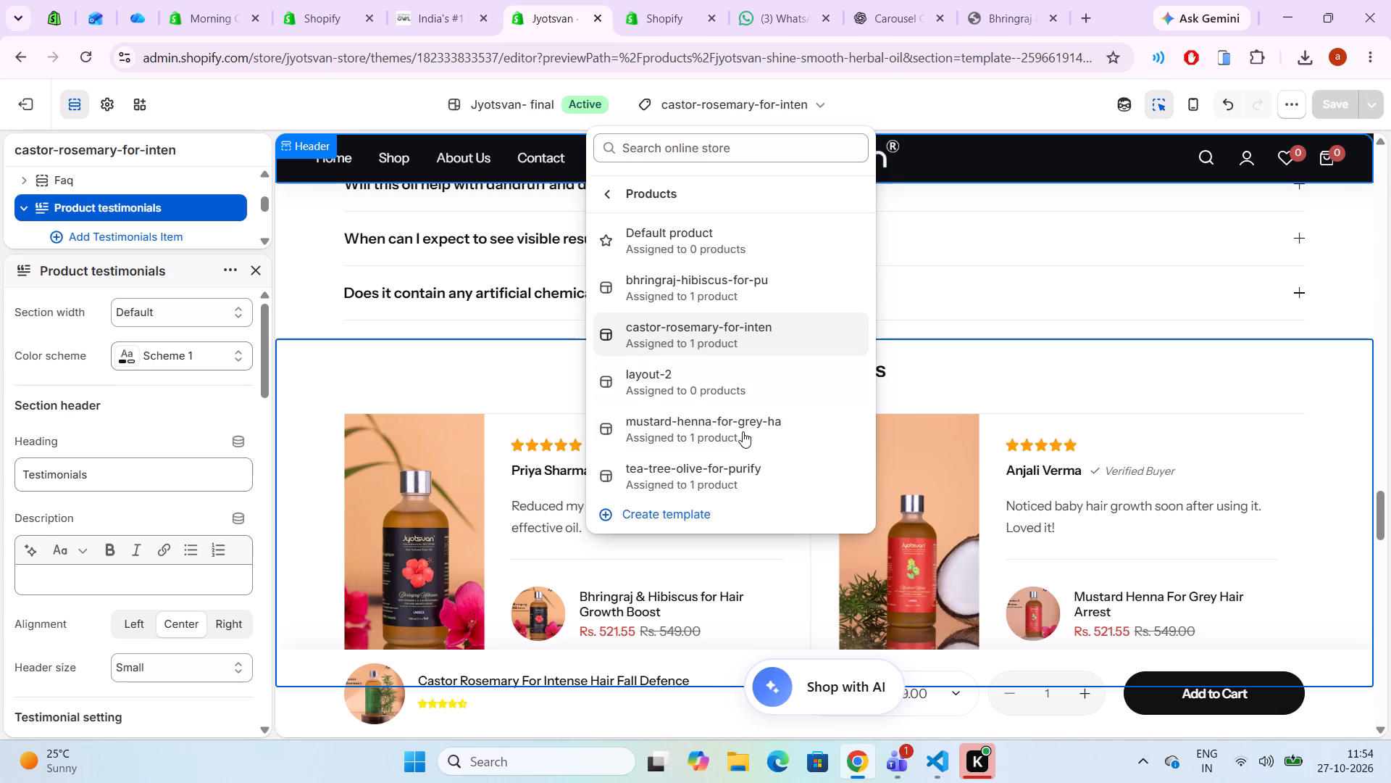
{"action": "left_click", "coordinate": [708, 423]}
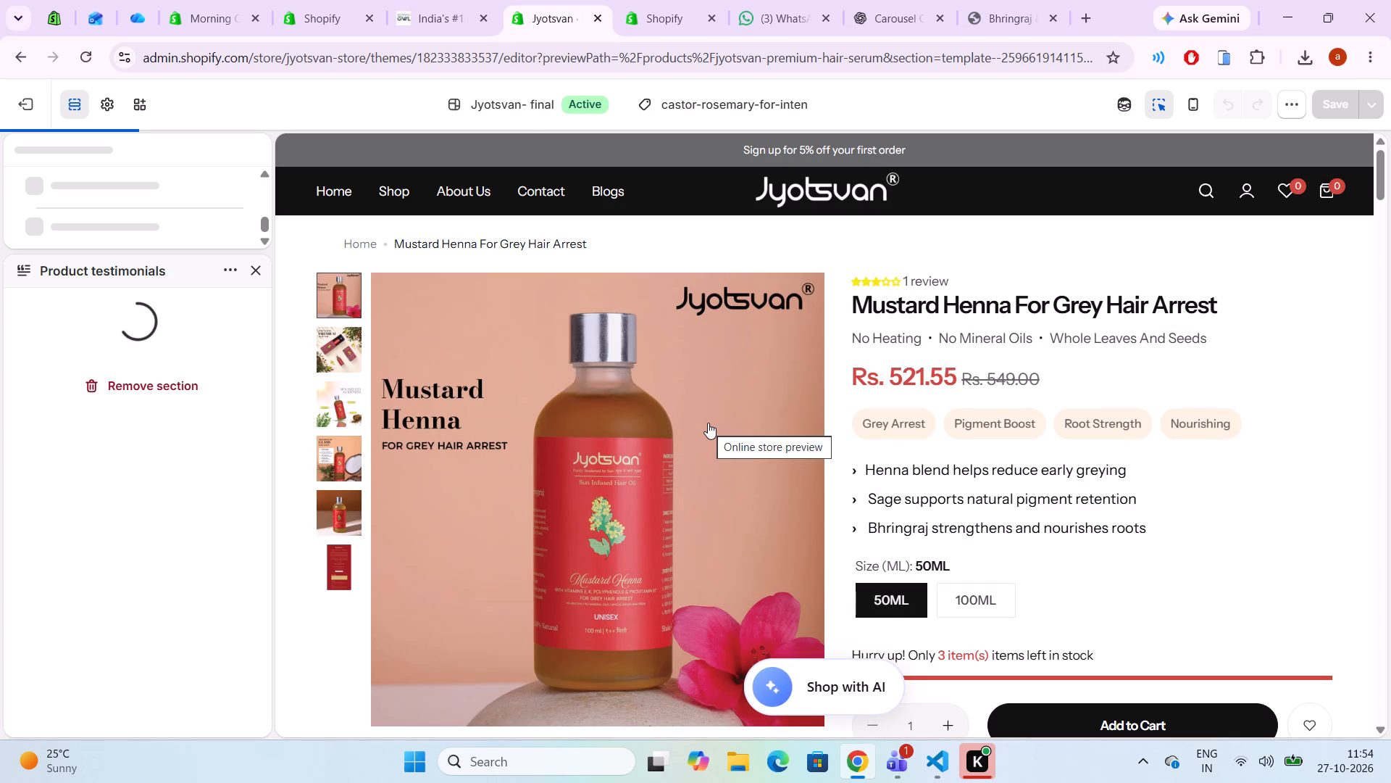
Set the header alignment of the Product testimonials section to Center in the mustard-henna-for-grey-ha template, and save the change.
{"action": "scroll", "coordinate": [708, 423], "scroll_direction": "down", "scroll_amount": 11}
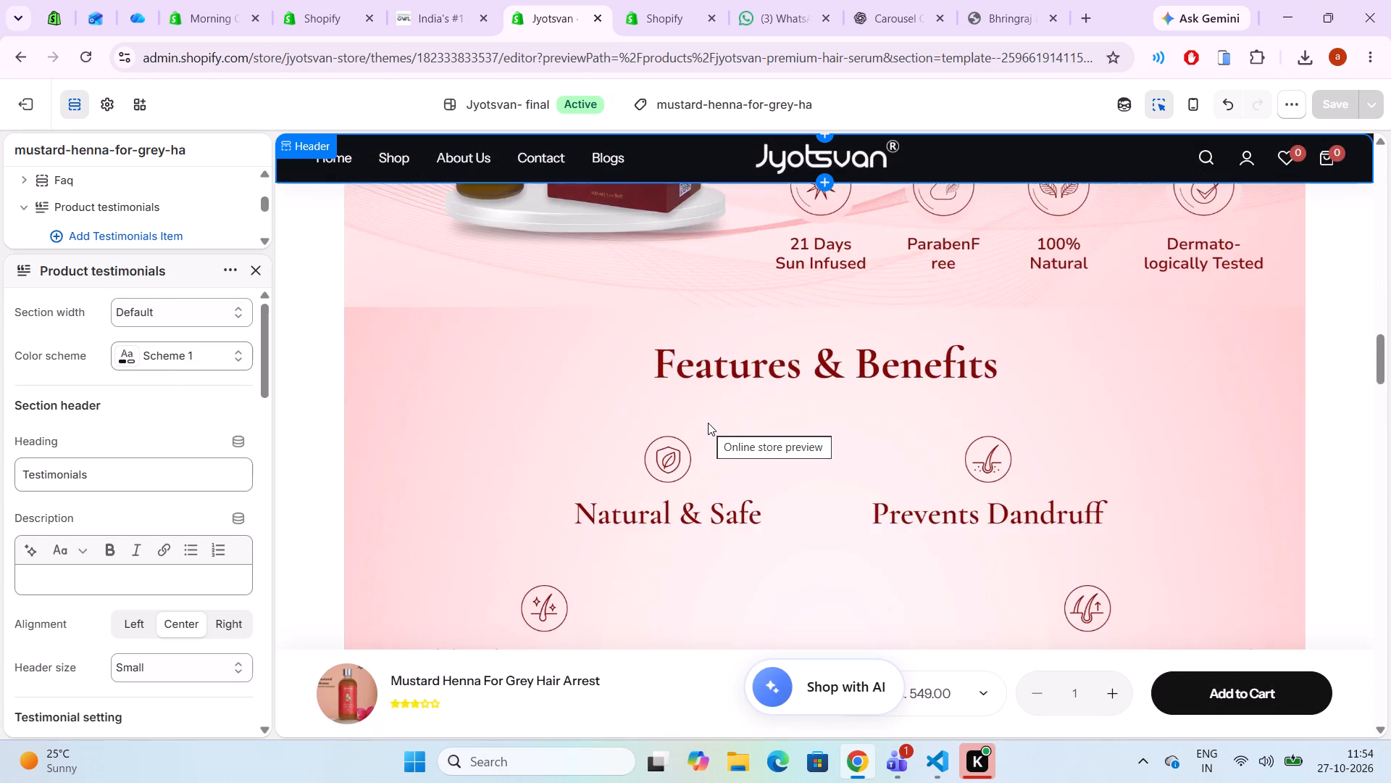
{"action": "scroll", "coordinate": [708, 423], "scroll_direction": "down", "scroll_amount": 8}
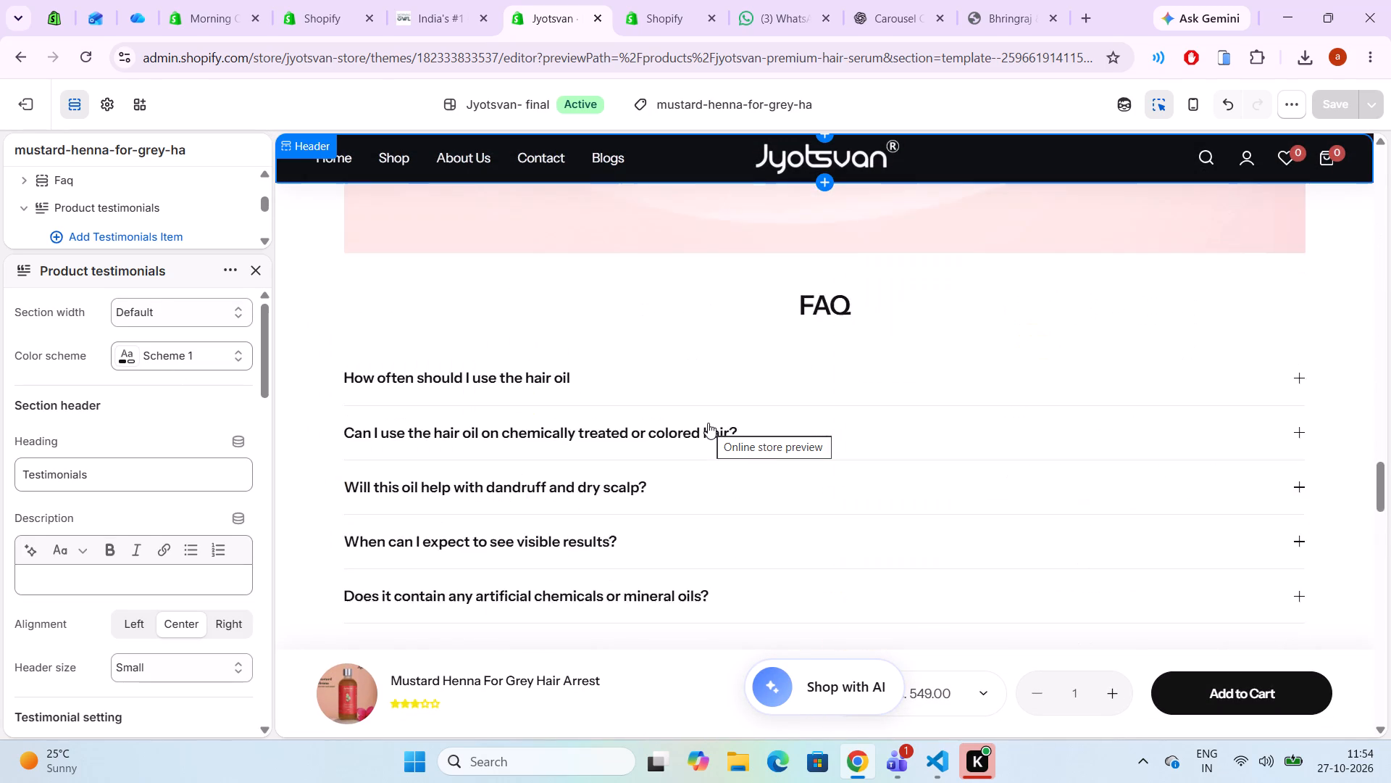
{"action": "left_click", "coordinate": [296, 318]}
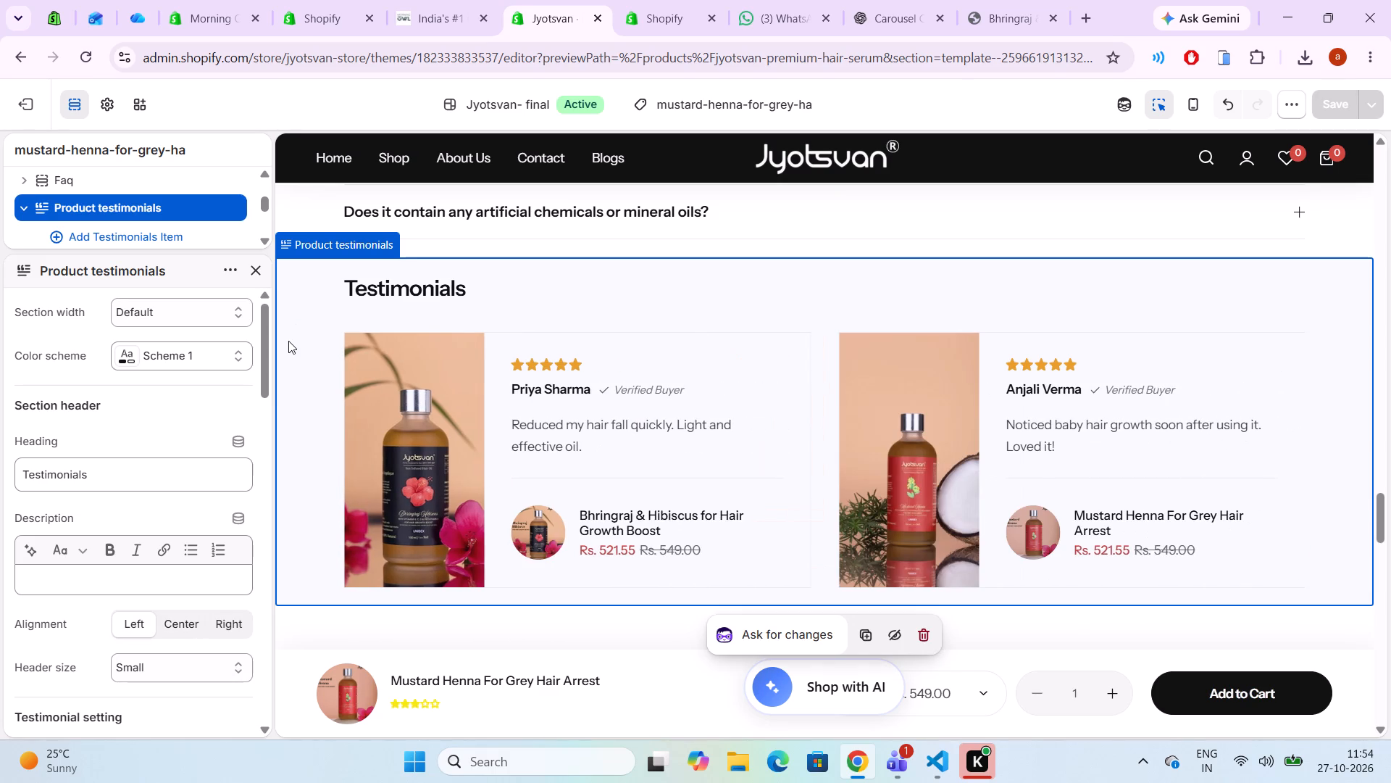
{"action": "left_click", "coordinate": [288, 341]}
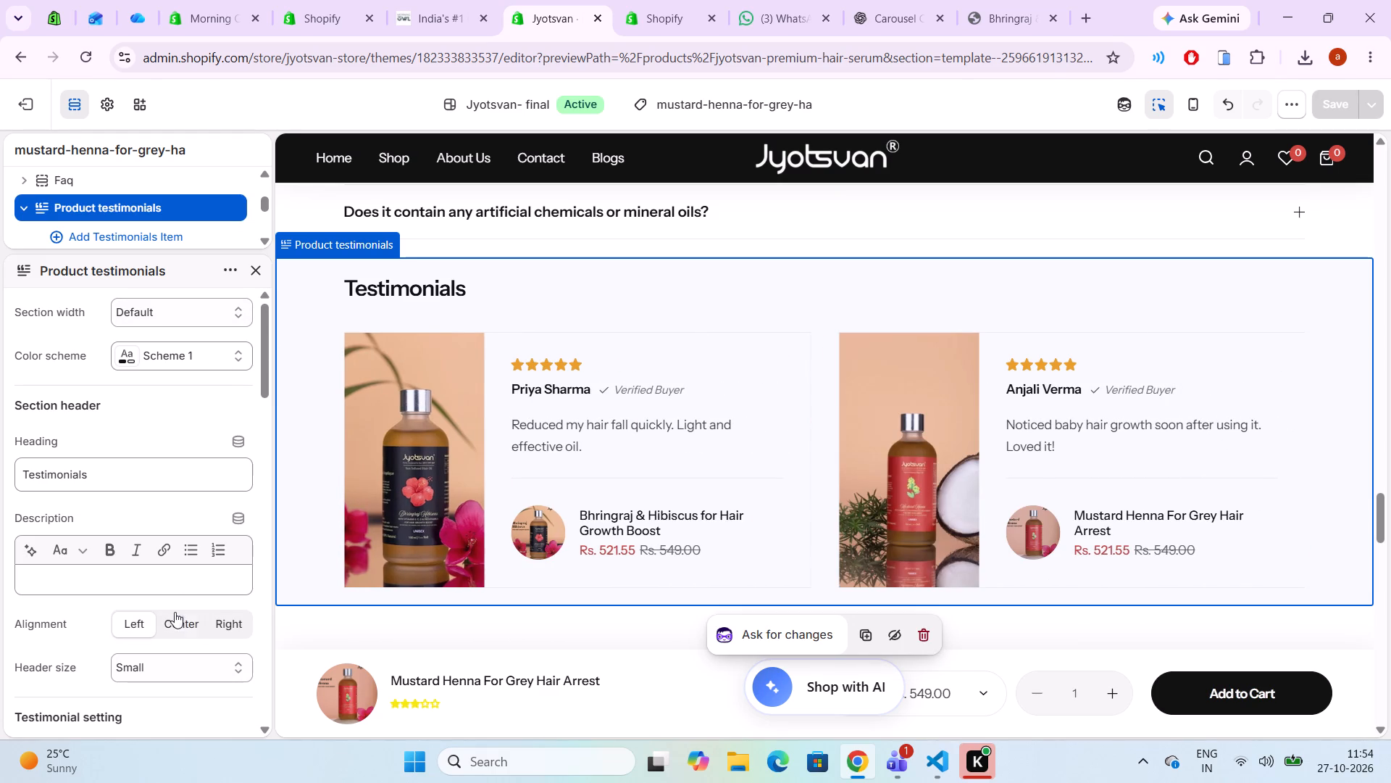
{"action": "left_click", "coordinate": [175, 623]}
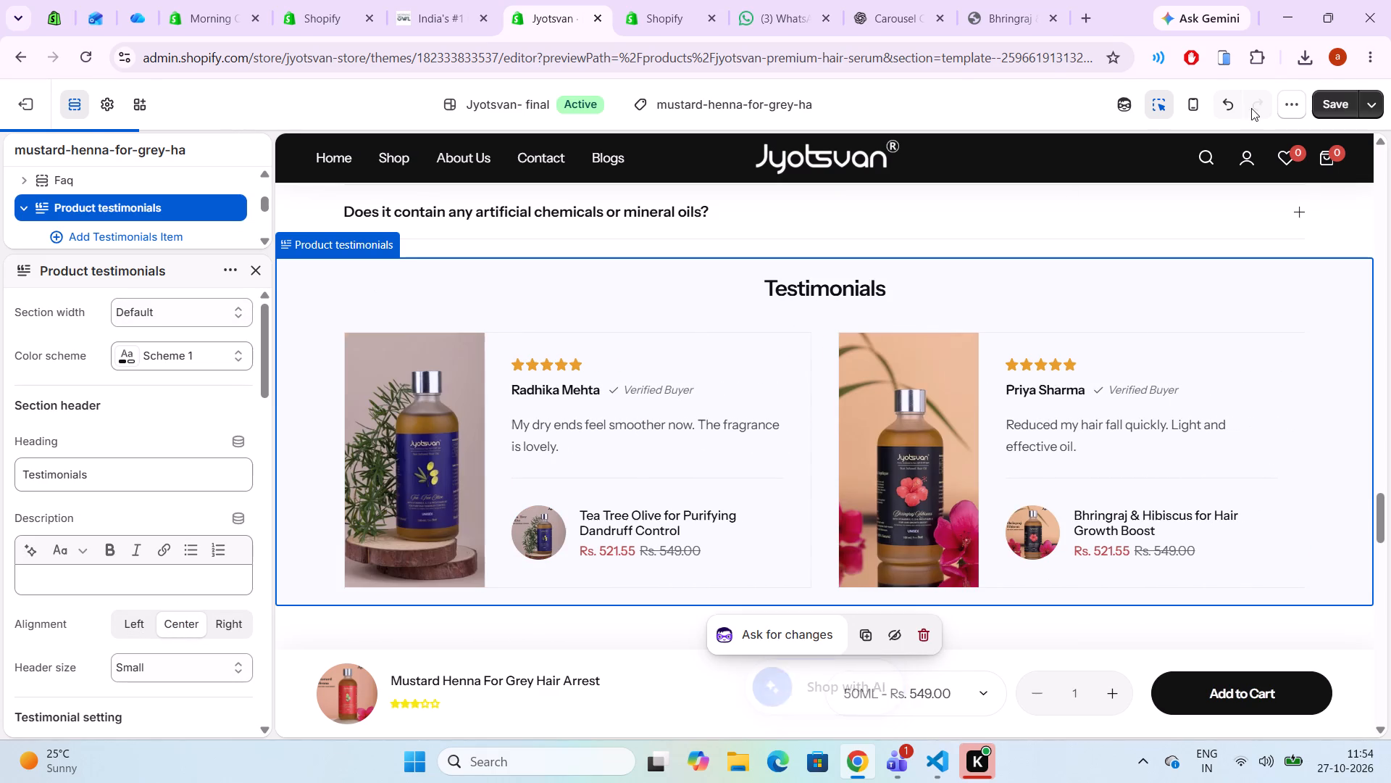
{"action": "left_click", "coordinate": [1346, 94]}
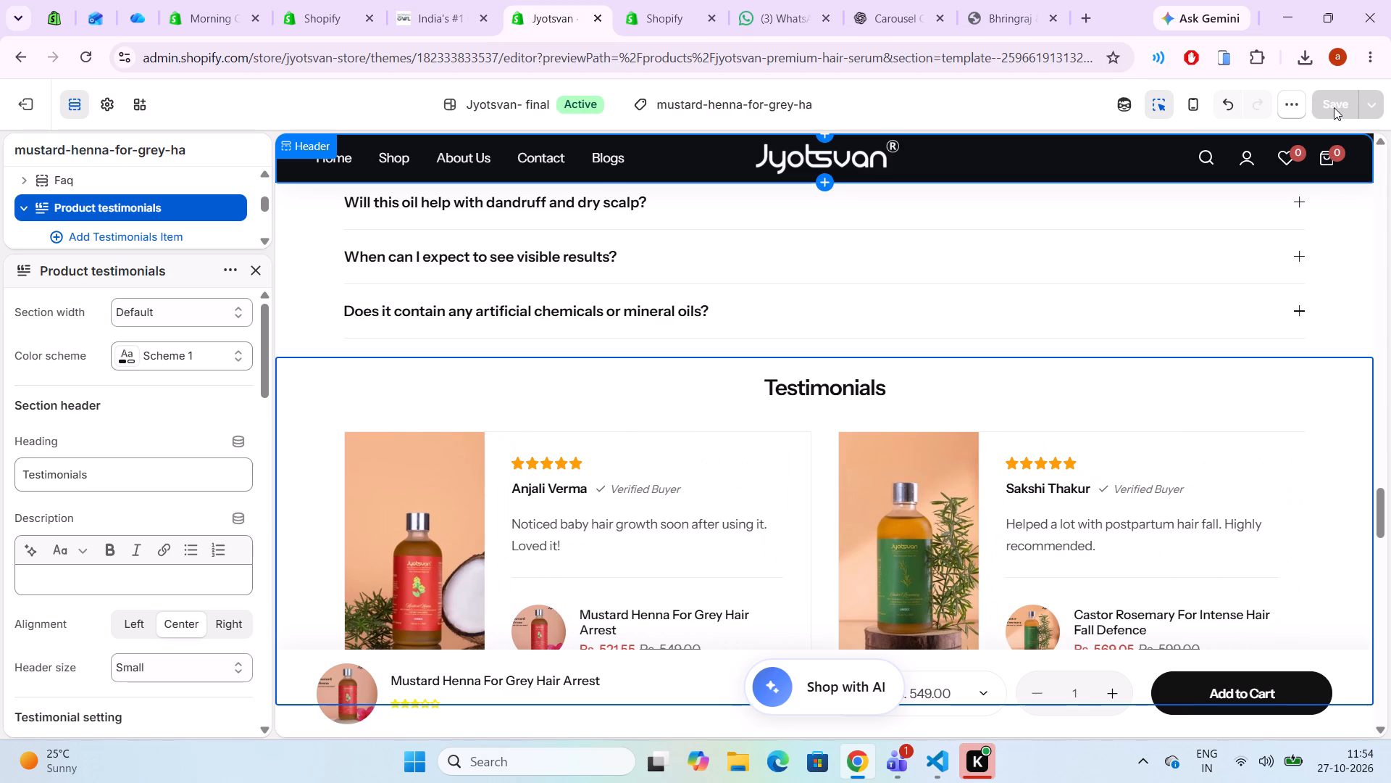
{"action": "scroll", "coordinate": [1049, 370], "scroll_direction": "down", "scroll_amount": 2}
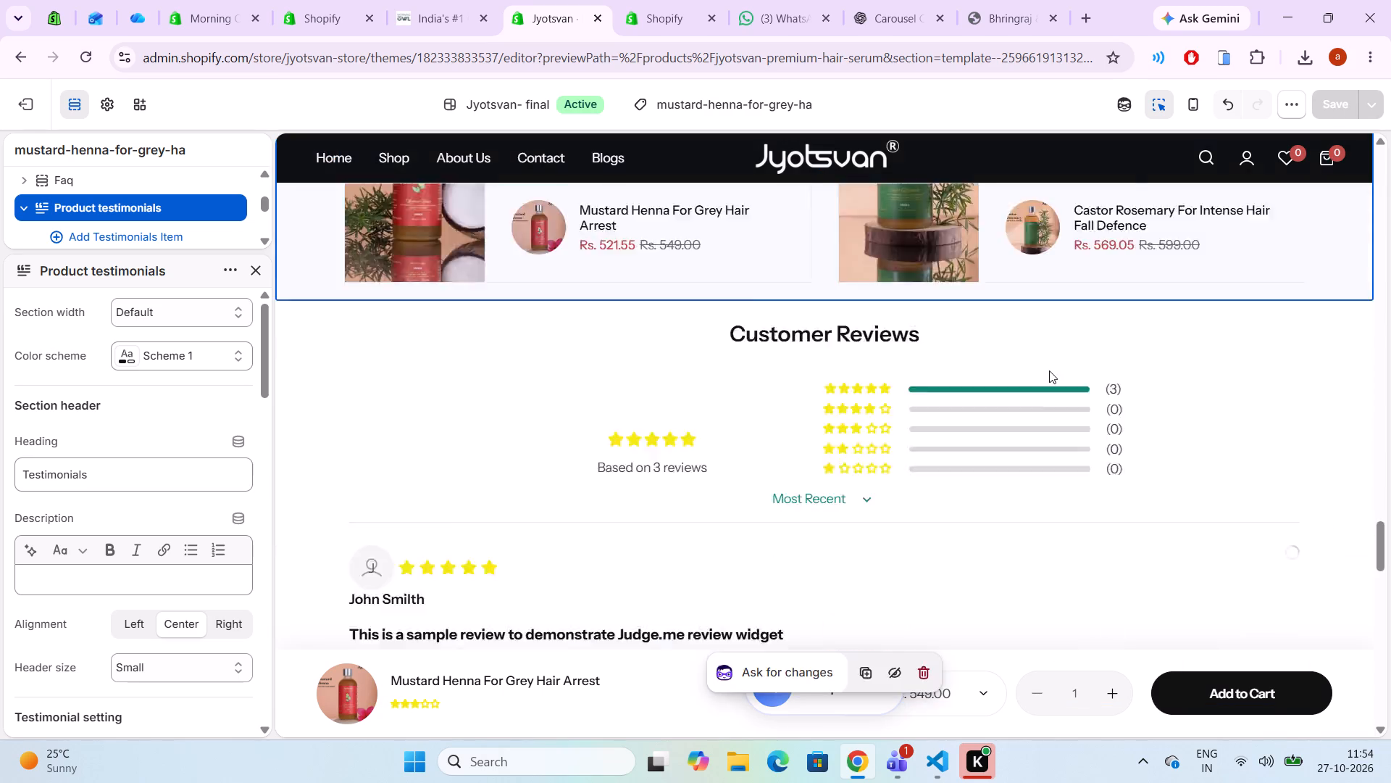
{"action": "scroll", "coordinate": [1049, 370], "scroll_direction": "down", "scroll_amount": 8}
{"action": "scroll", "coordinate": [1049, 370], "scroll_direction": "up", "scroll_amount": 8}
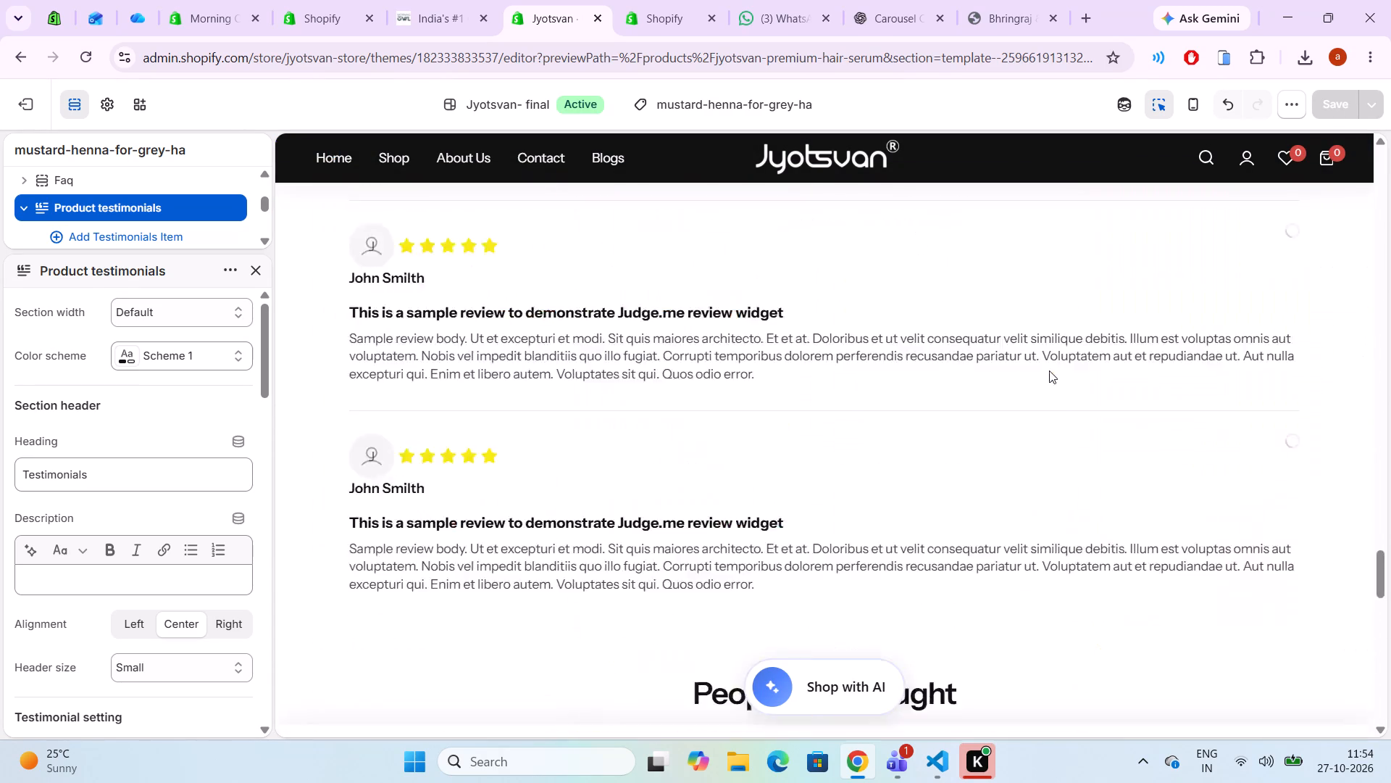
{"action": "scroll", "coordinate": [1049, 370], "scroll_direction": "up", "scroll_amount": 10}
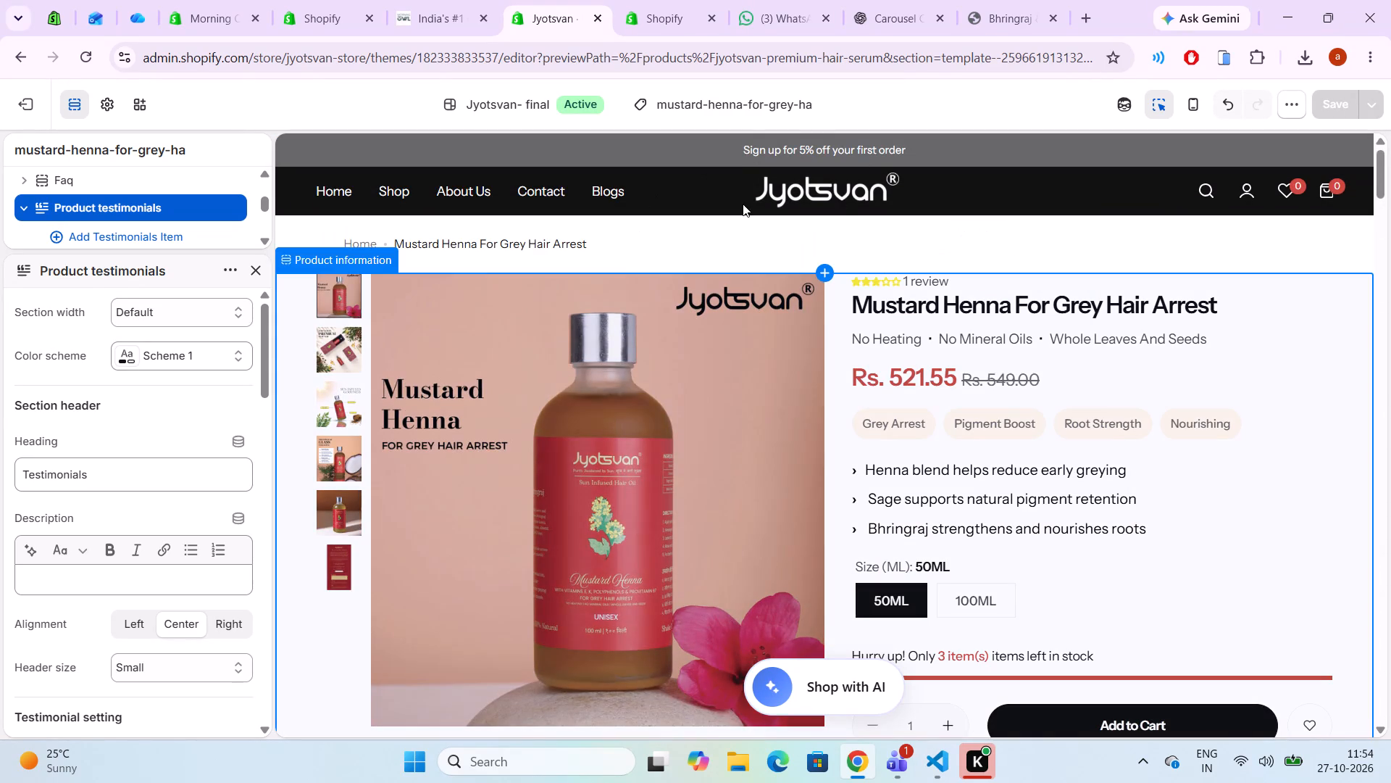
Switch to the tea-tree-olive-for-purify product template and close the Product testimonials settings to review its Testimonials section.
{"action": "left_click", "coordinate": [814, 103]}
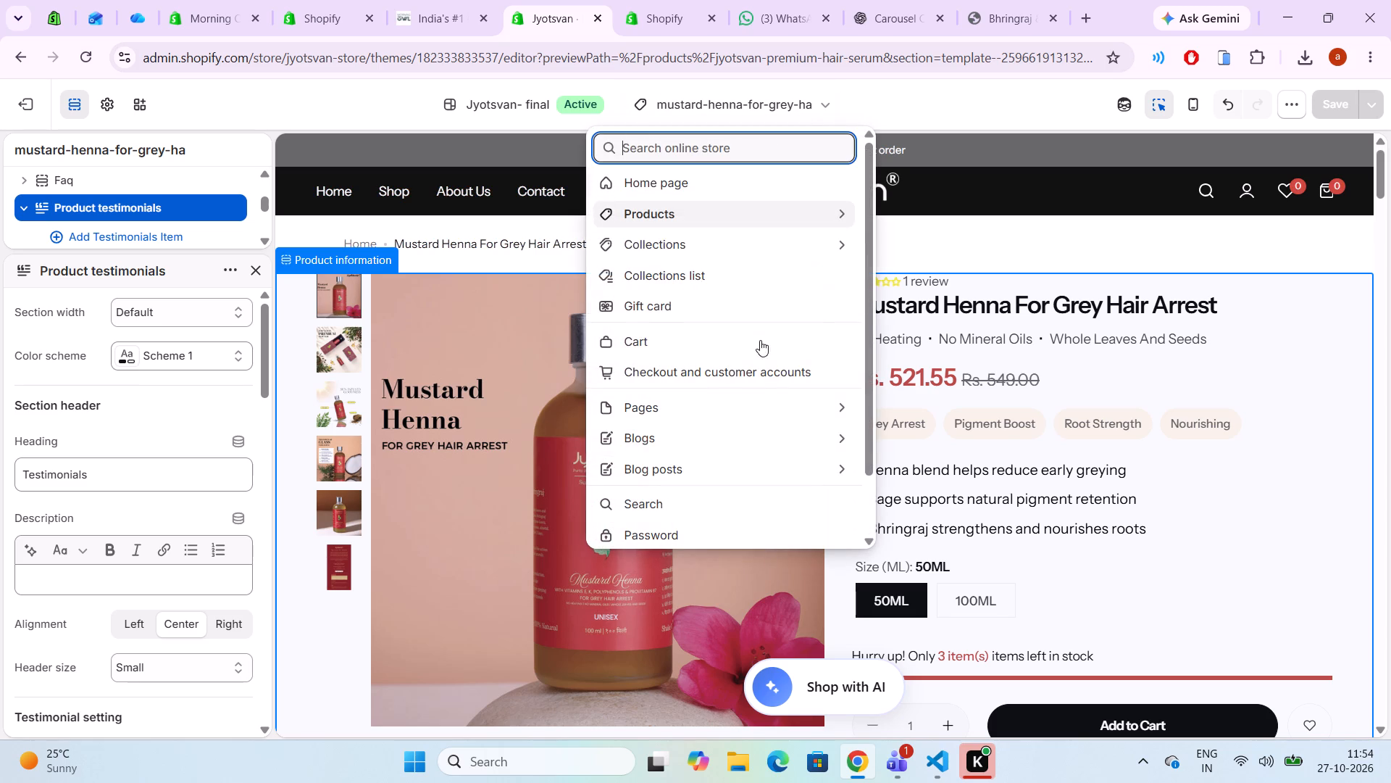
{"action": "left_click", "coordinate": [780, 214]}
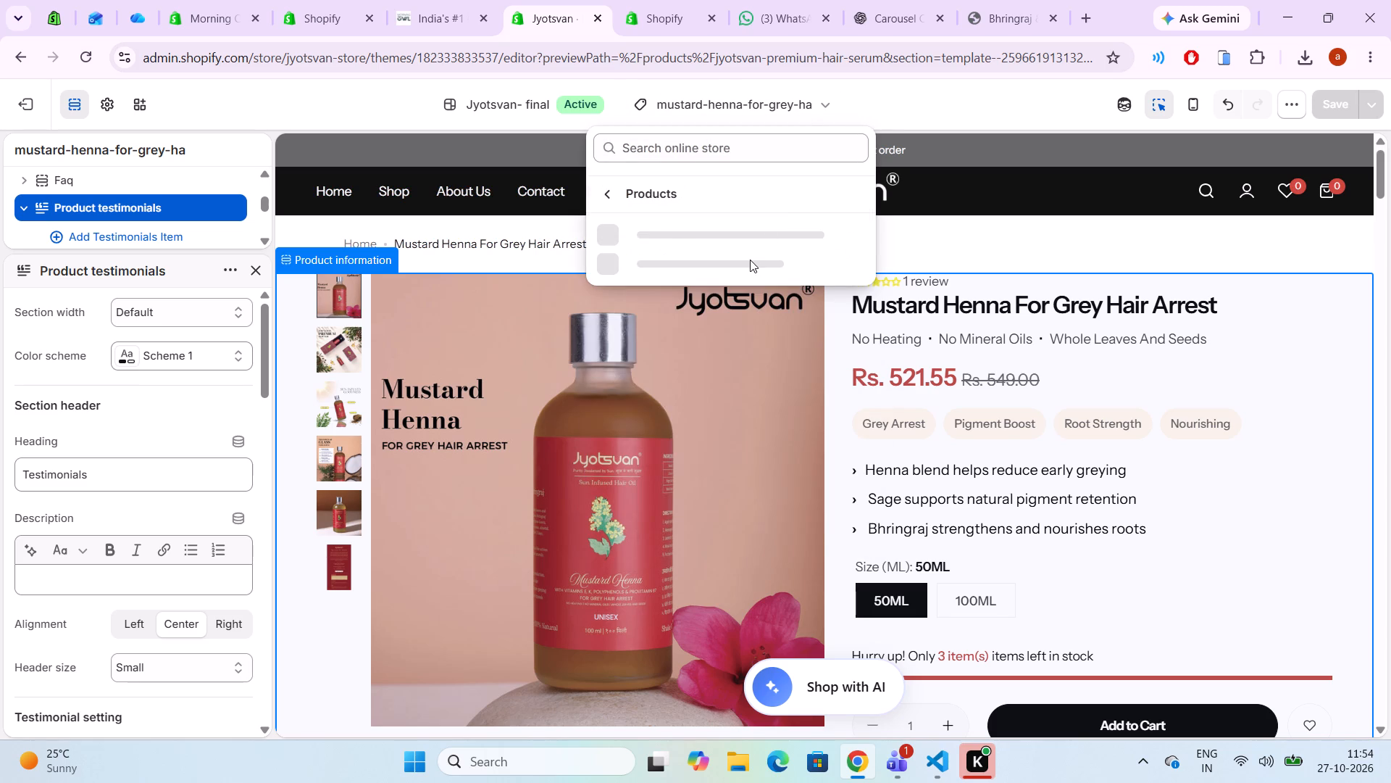
{"action": "scroll", "coordinate": [750, 260], "scroll_direction": "down", "scroll_amount": 1}
{"action": "left_click", "coordinate": [703, 465]}
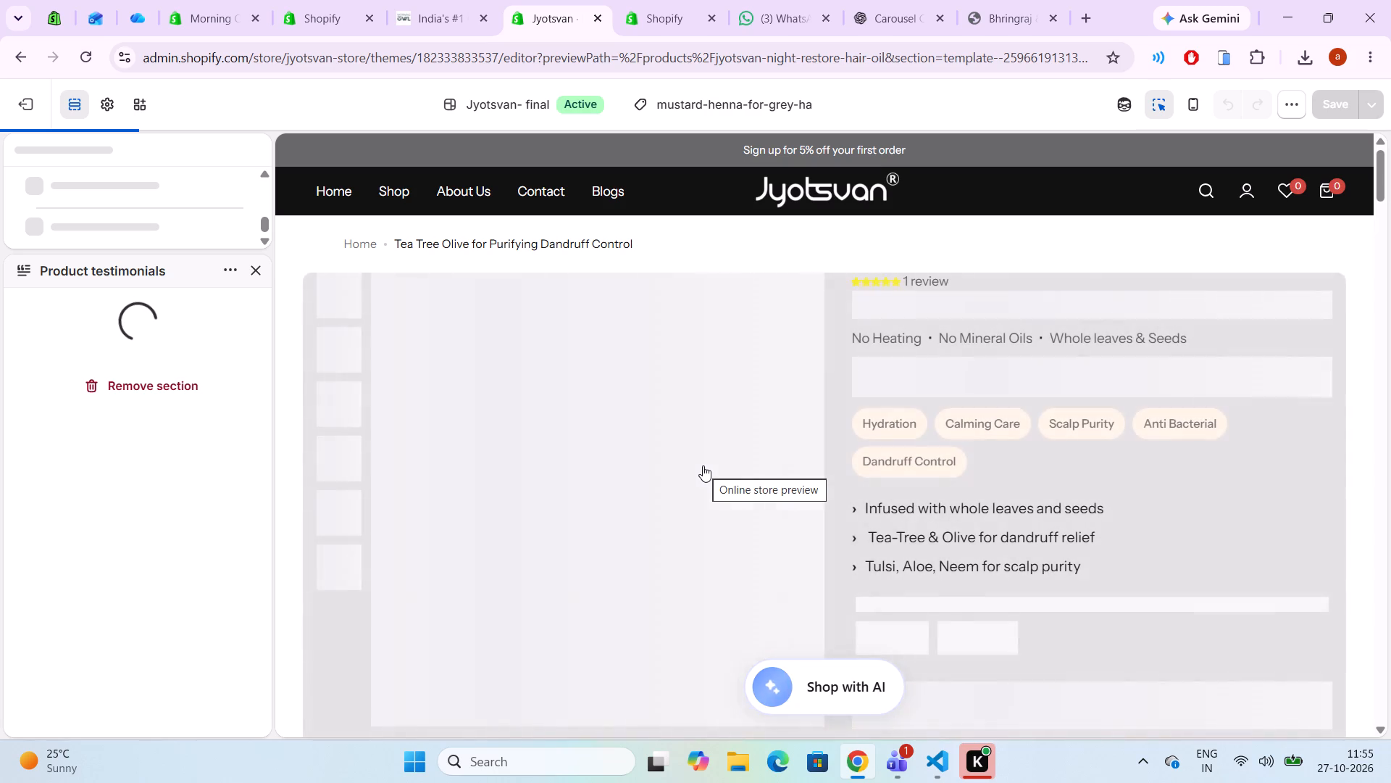
{"action": "scroll", "coordinate": [703, 465], "scroll_direction": "down", "scroll_amount": 8}
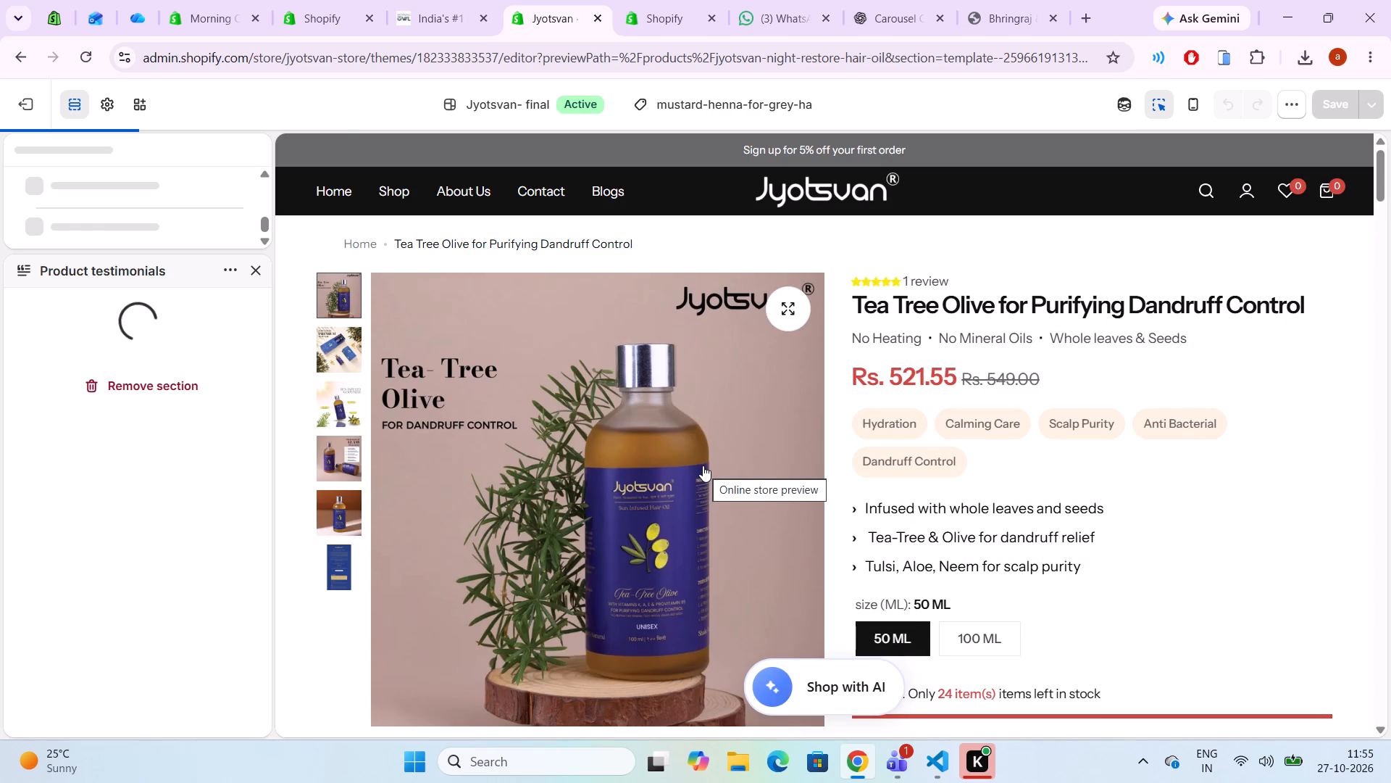
{"action": "scroll", "coordinate": [362, 583], "scroll_direction": "down", "scroll_amount": 8}
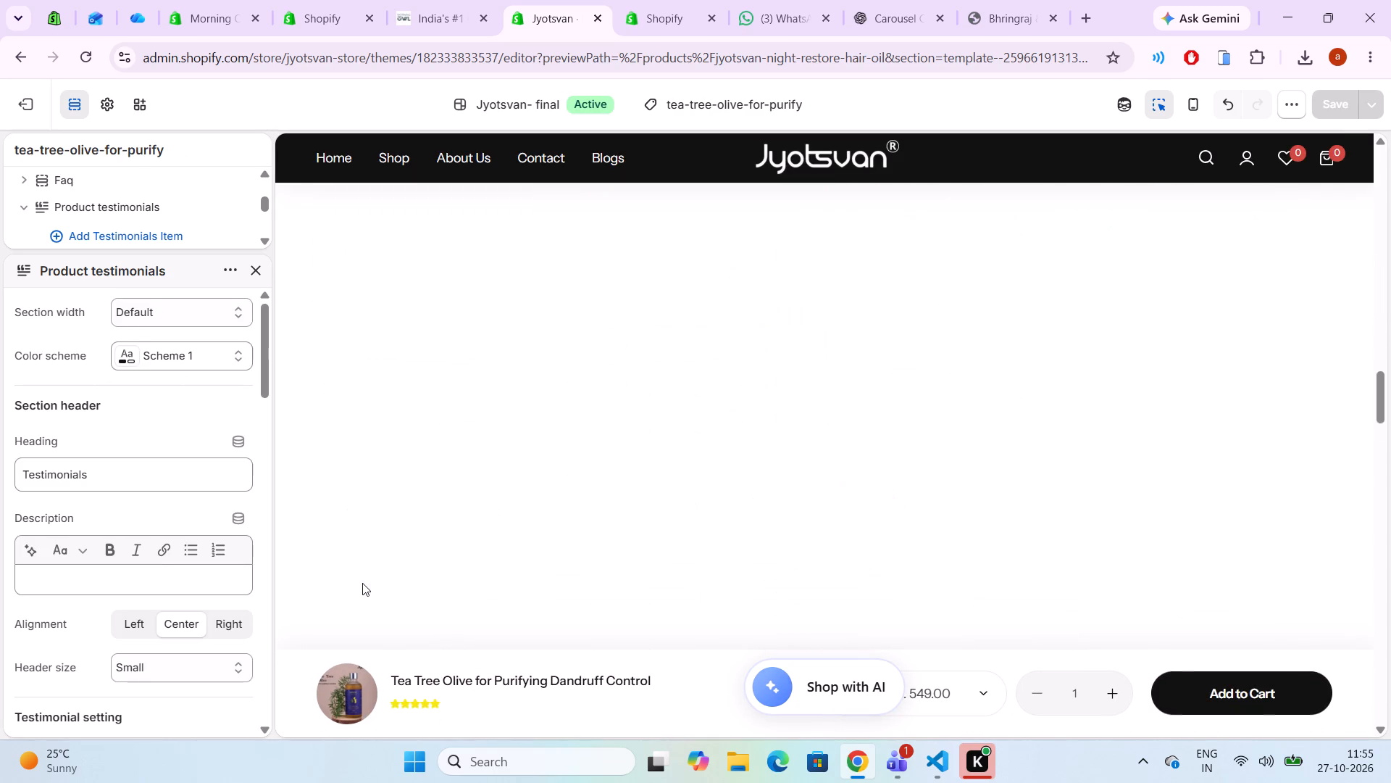
{"action": "left_click", "coordinate": [251, 262]}
{"action": "scroll", "coordinate": [375, 444], "scroll_direction": "down", "scroll_amount": 5}
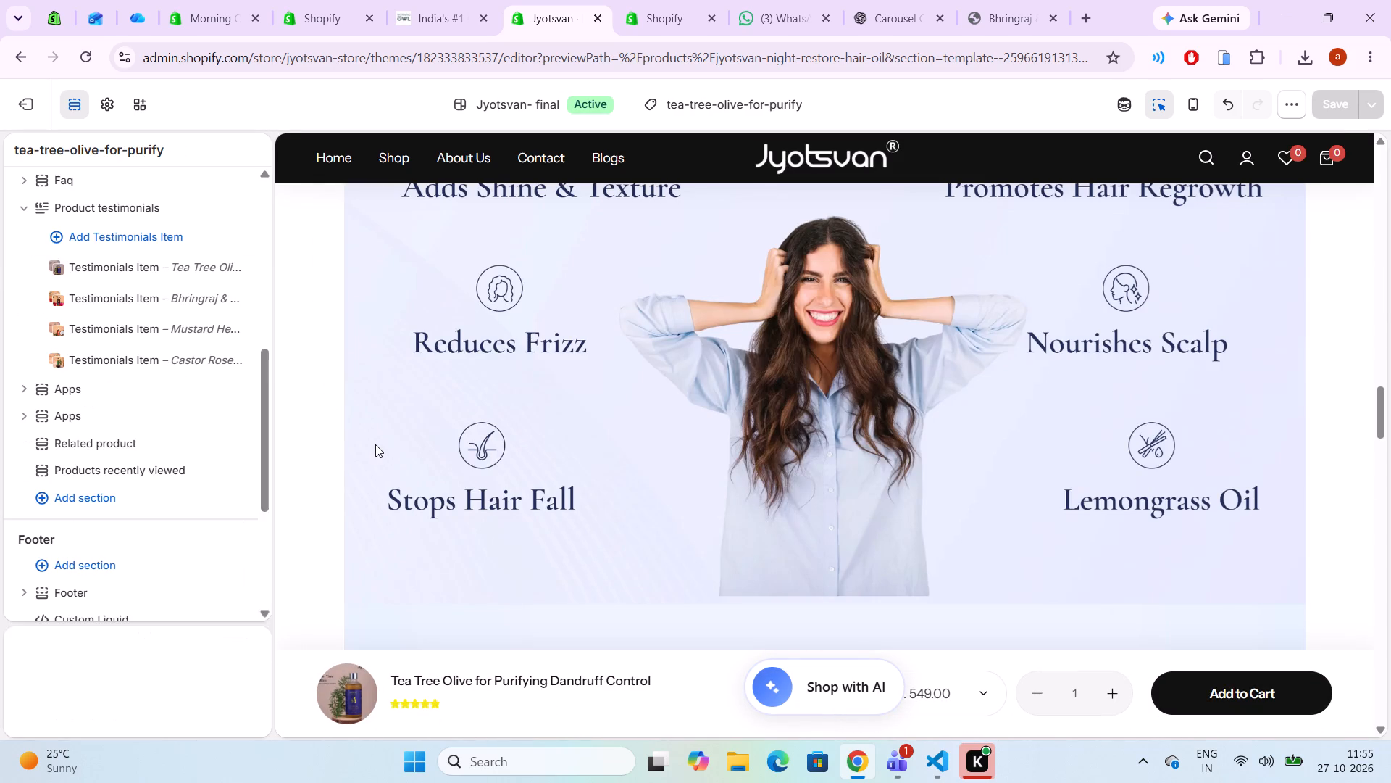
{"action": "scroll", "coordinate": [375, 444], "scroll_direction": "down", "scroll_amount": 3}
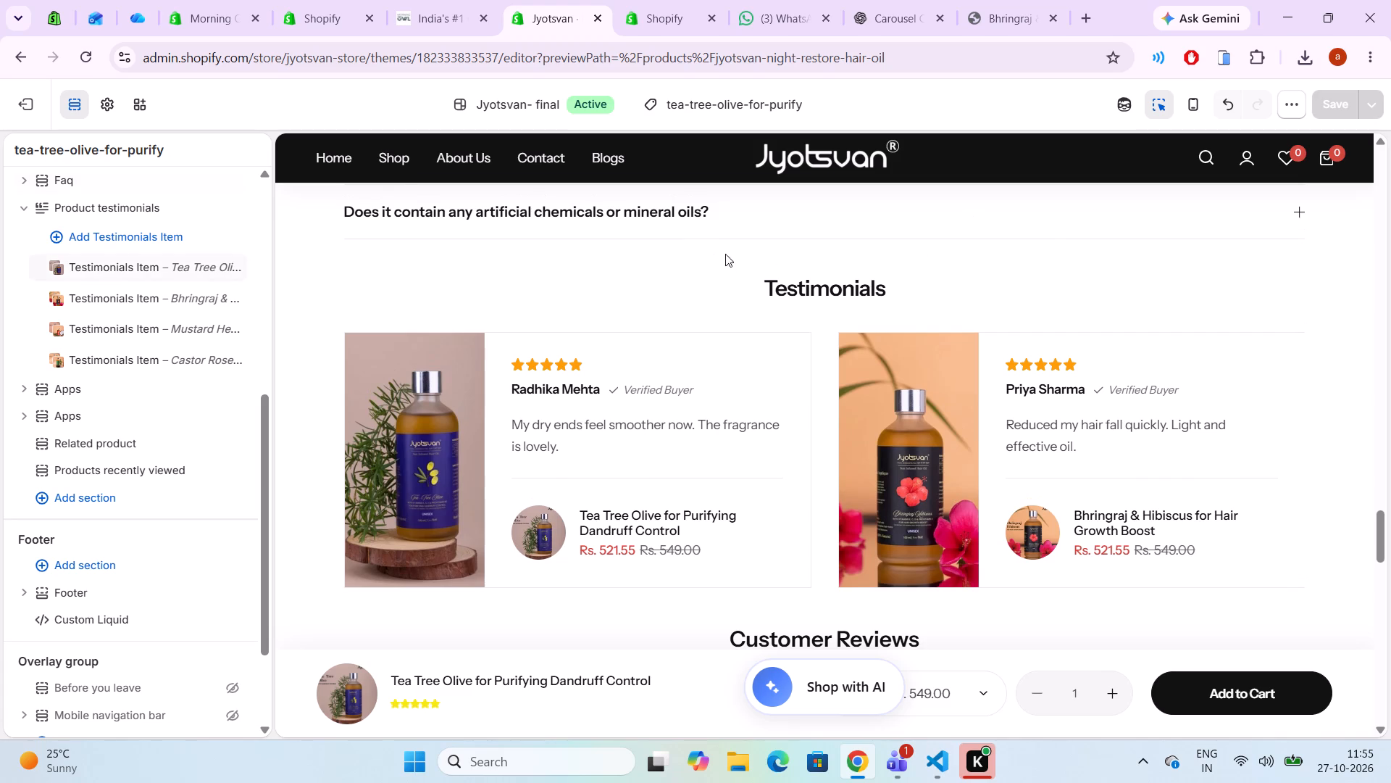
Remove the hidden Instagram shop section and both hidden Scrolling text sections from the tea-tree-olive-for-purify template, and save the change.
{"action": "scroll", "coordinate": [67, 348], "scroll_direction": "up", "scroll_amount": 3}
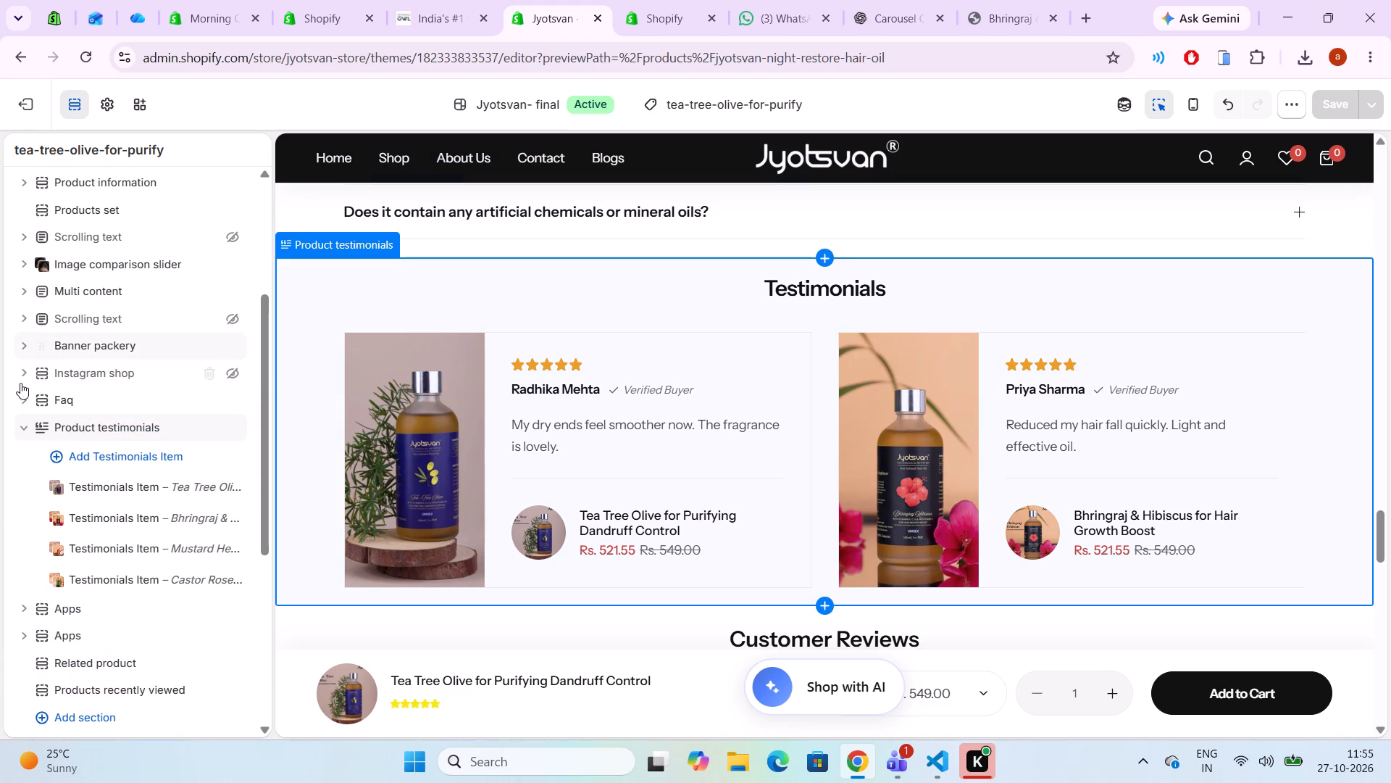
{"action": "left_click", "coordinate": [25, 431]}
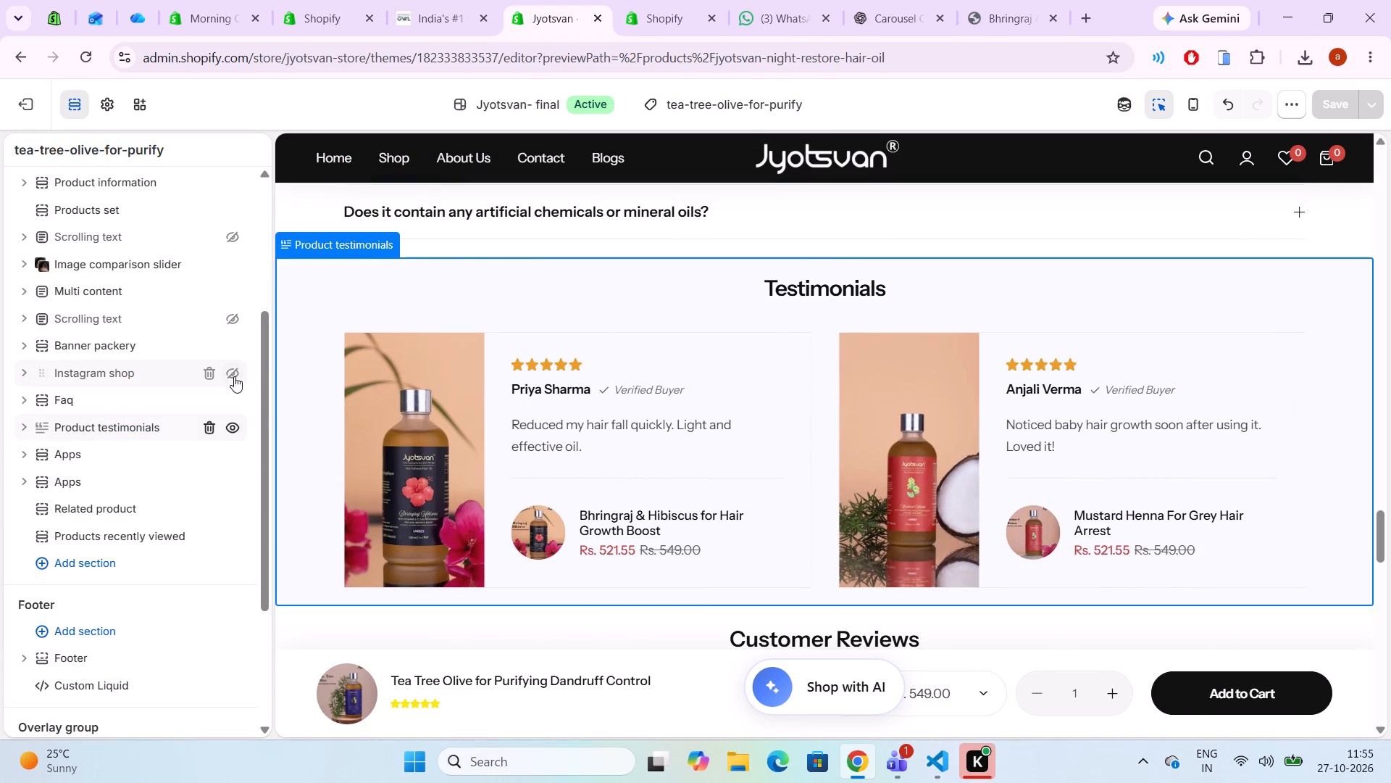
{"action": "left_click", "coordinate": [209, 376]}
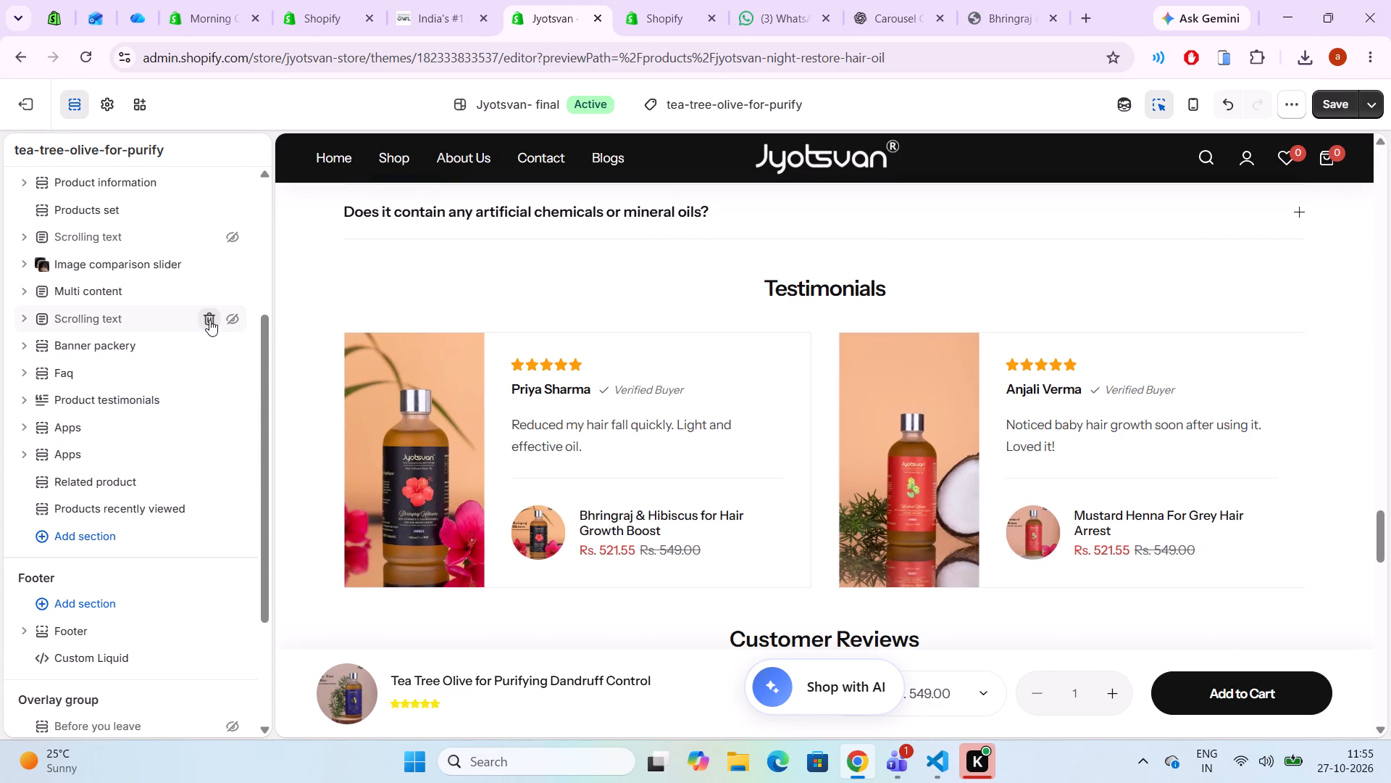
{"action": "left_click", "coordinate": [209, 320]}
{"action": "scroll", "coordinate": [209, 320], "scroll_direction": "up", "scroll_amount": 1}
{"action": "left_click", "coordinate": [211, 315]}
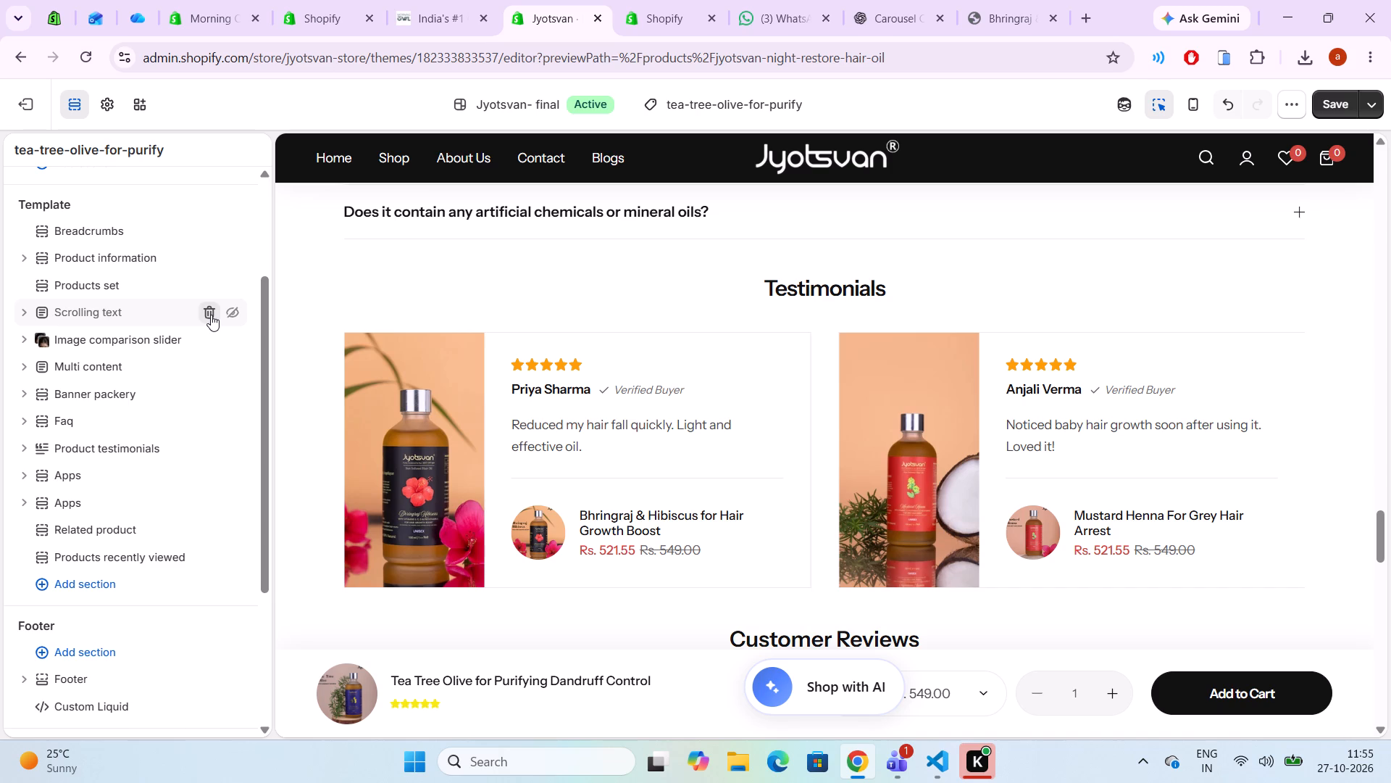
{"action": "scroll", "coordinate": [164, 372], "scroll_direction": "up", "scroll_amount": 2}
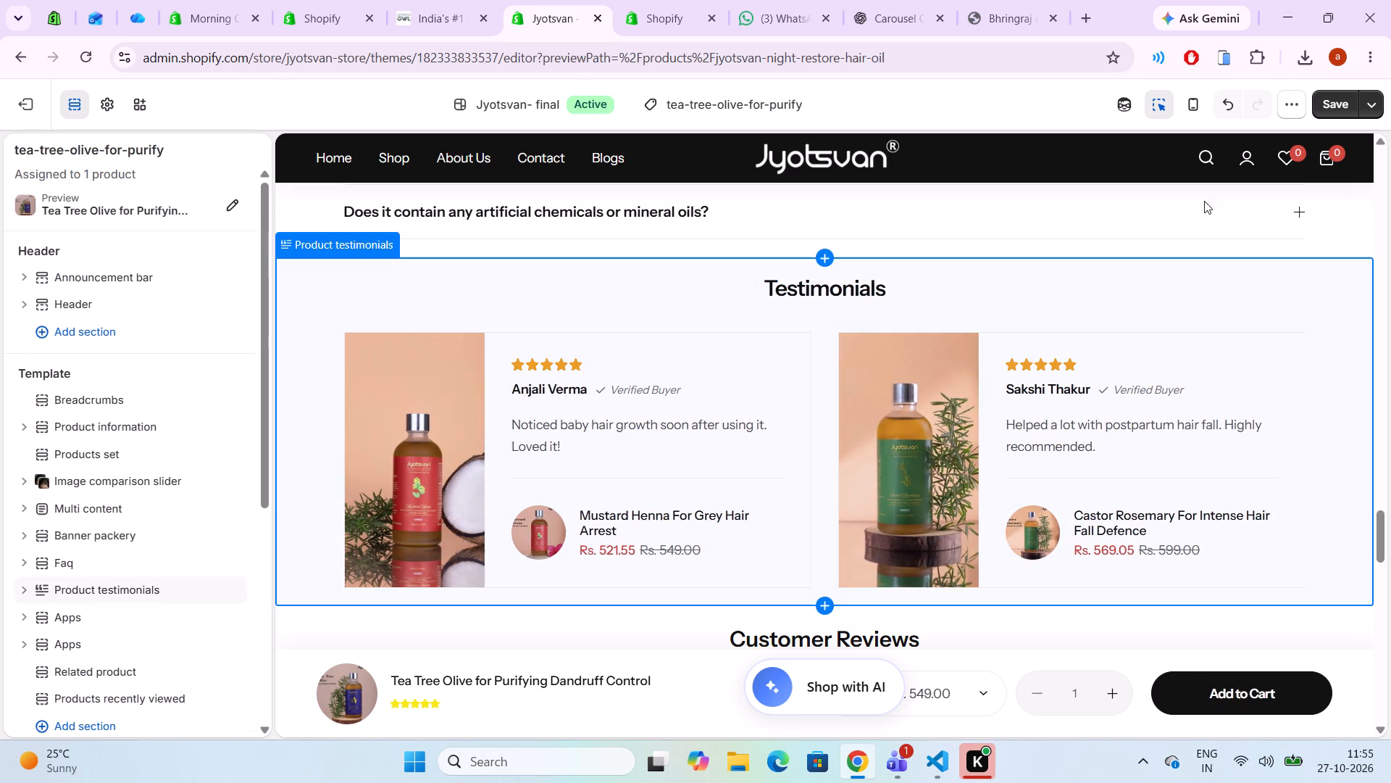
{"action": "left_click", "coordinate": [1328, 110]}
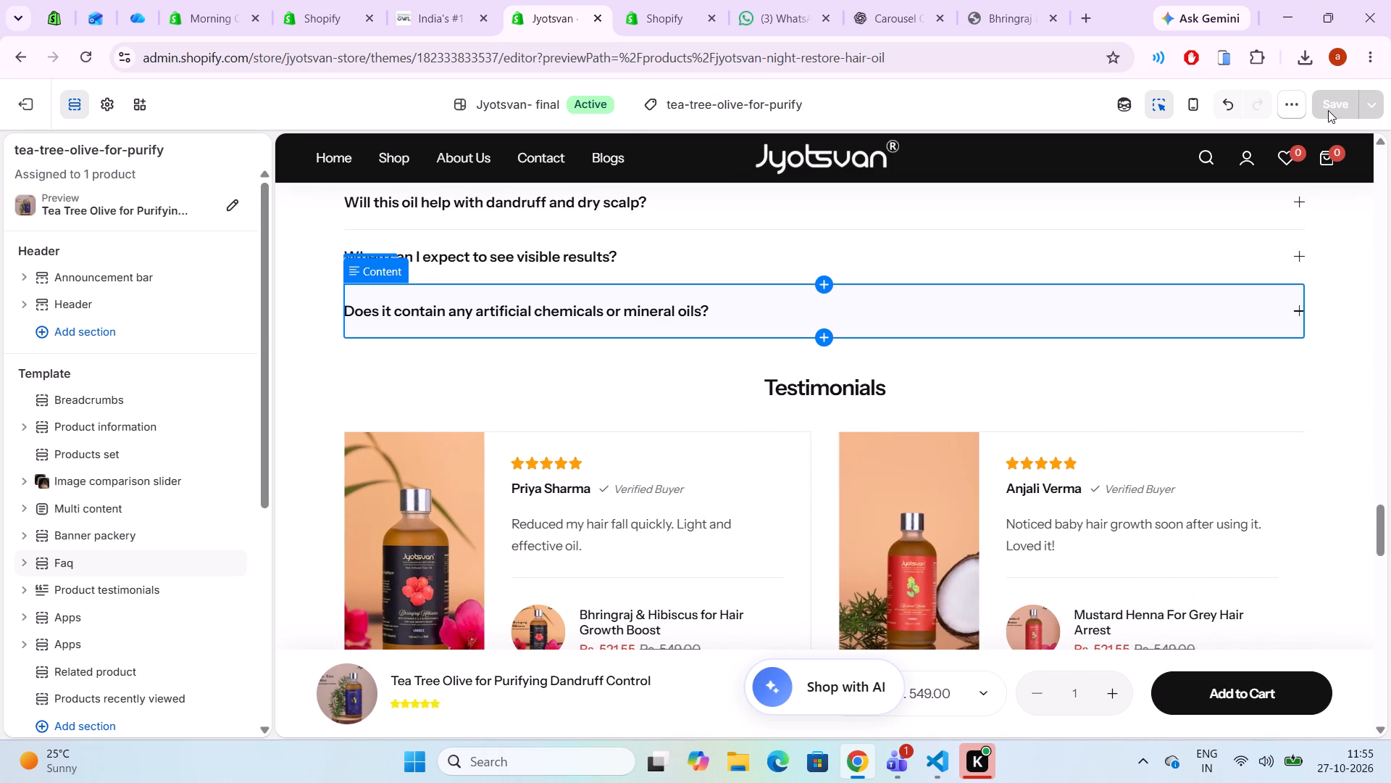
Switch to the bhringraj-hibiscus-for-pu product template.
{"action": "left_click", "coordinate": [806, 104]}
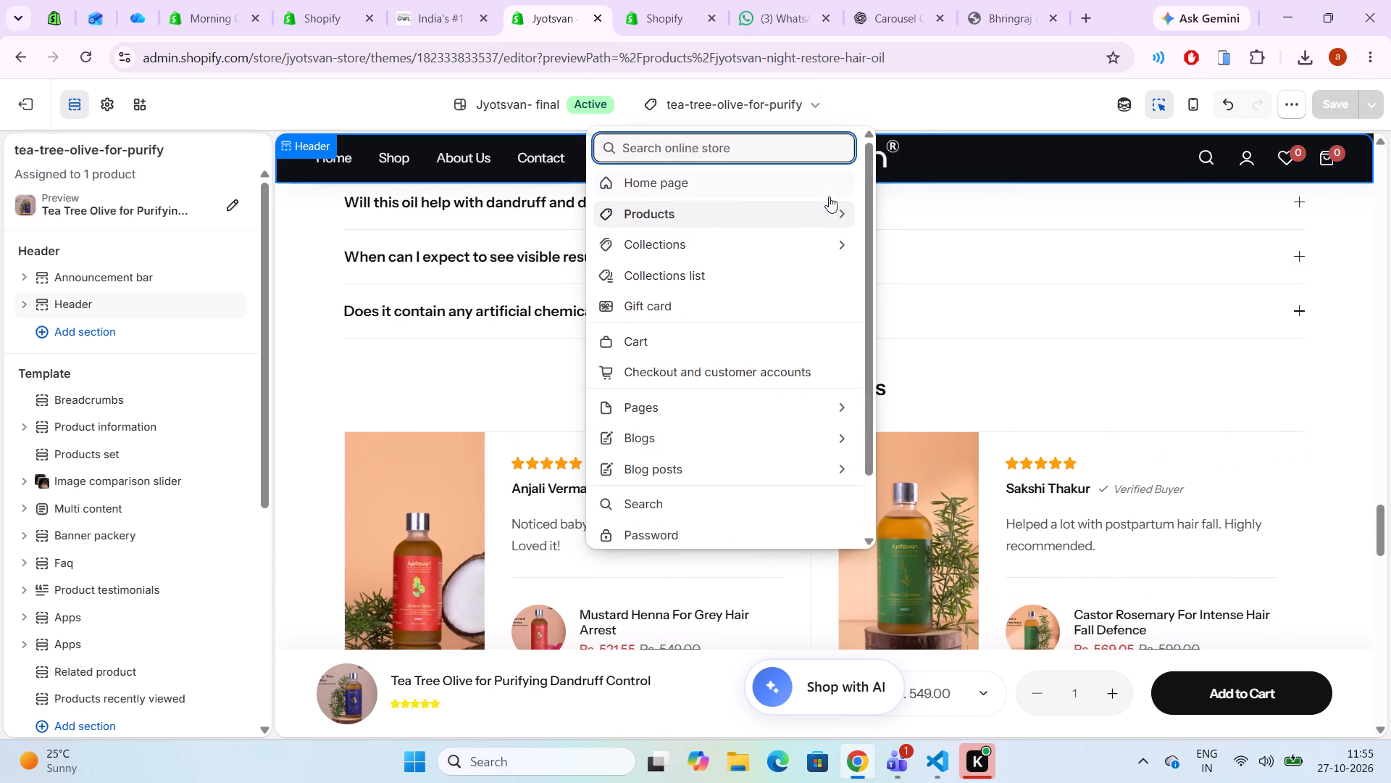
{"action": "left_click", "coordinate": [827, 215]}
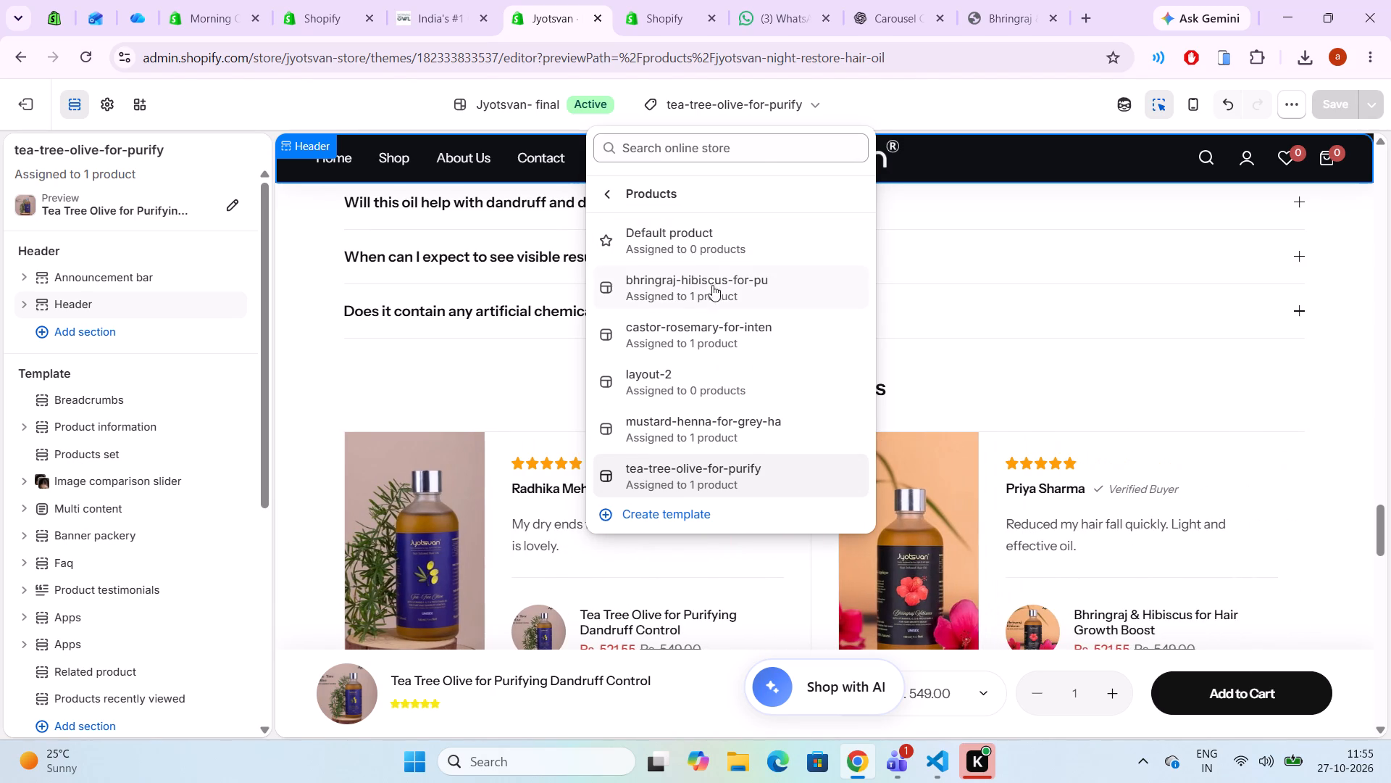
{"action": "left_click", "coordinate": [703, 291]}
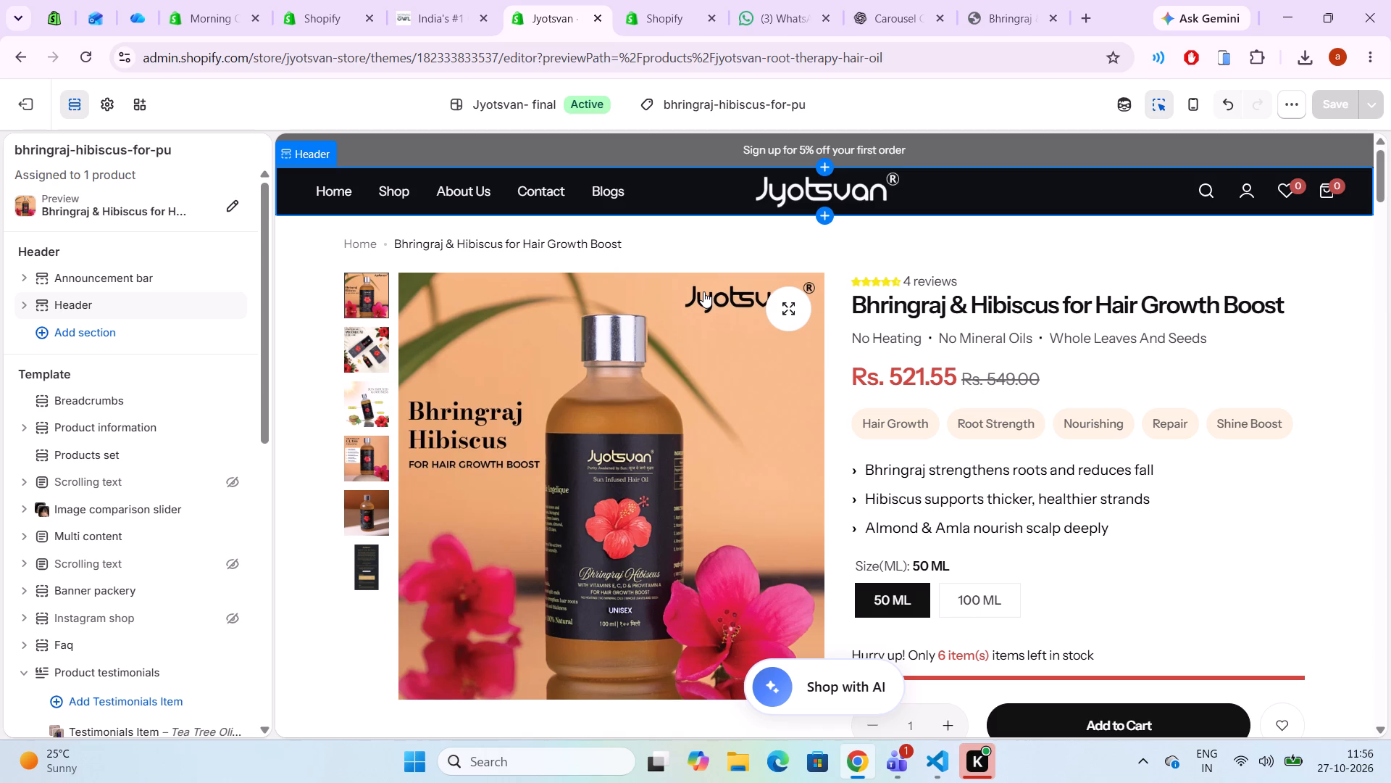
Remove both hidden Scrolling text sections and the hidden Instagram shop section from the bhringraj-hibiscus-for-pu template, and save the change.
{"action": "scroll", "coordinate": [793, 542], "scroll_direction": "down", "scroll_amount": 4}
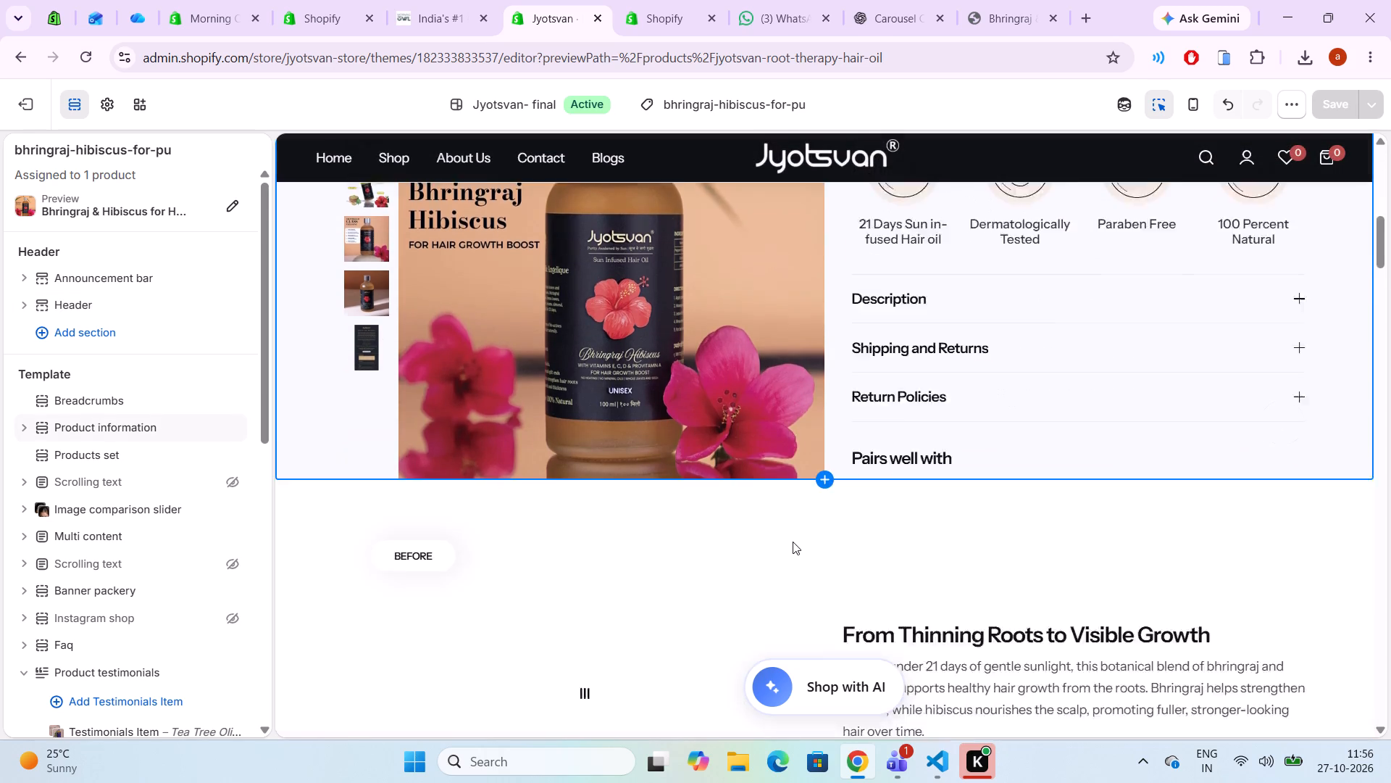
{"action": "scroll", "coordinate": [793, 542], "scroll_direction": "down", "scroll_amount": 6}
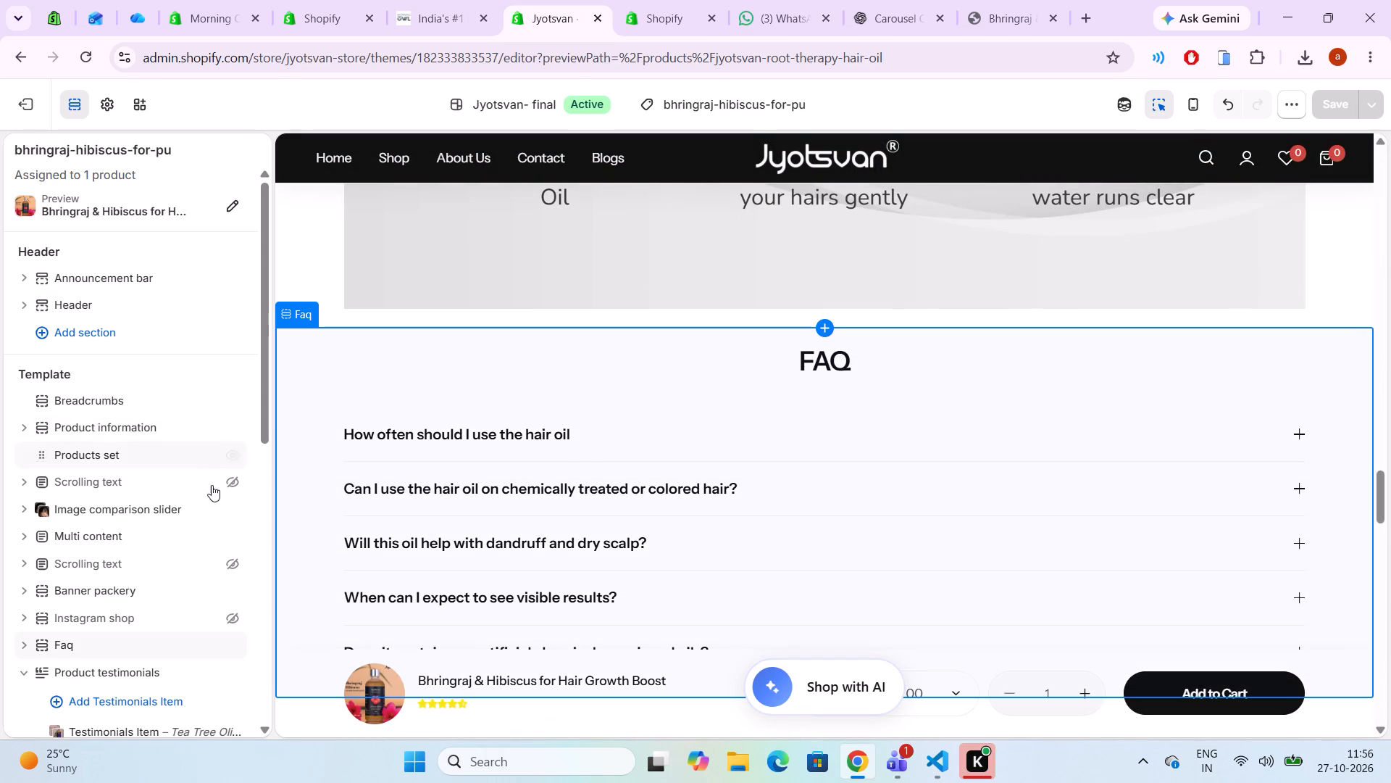
{"action": "left_click", "coordinate": [212, 489]}
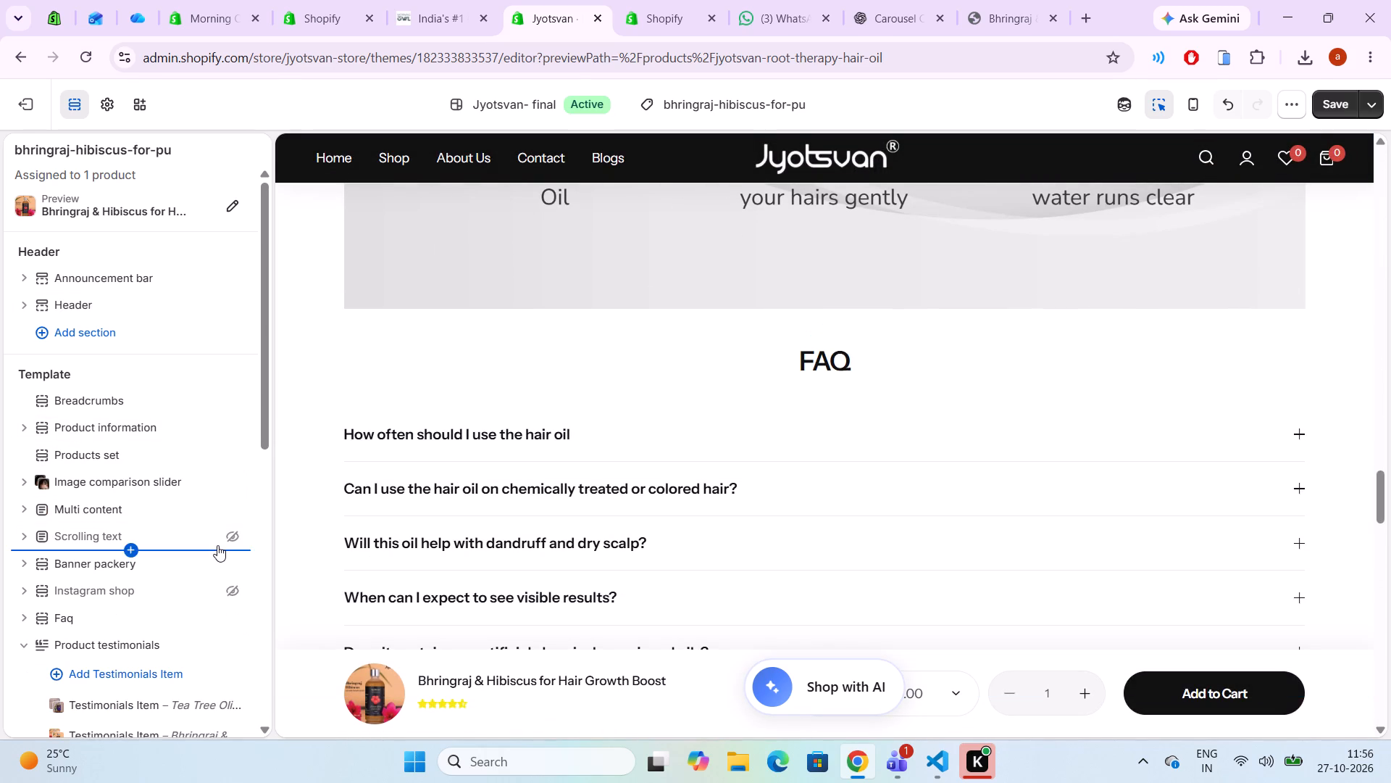
{"action": "left_click", "coordinate": [212, 539]}
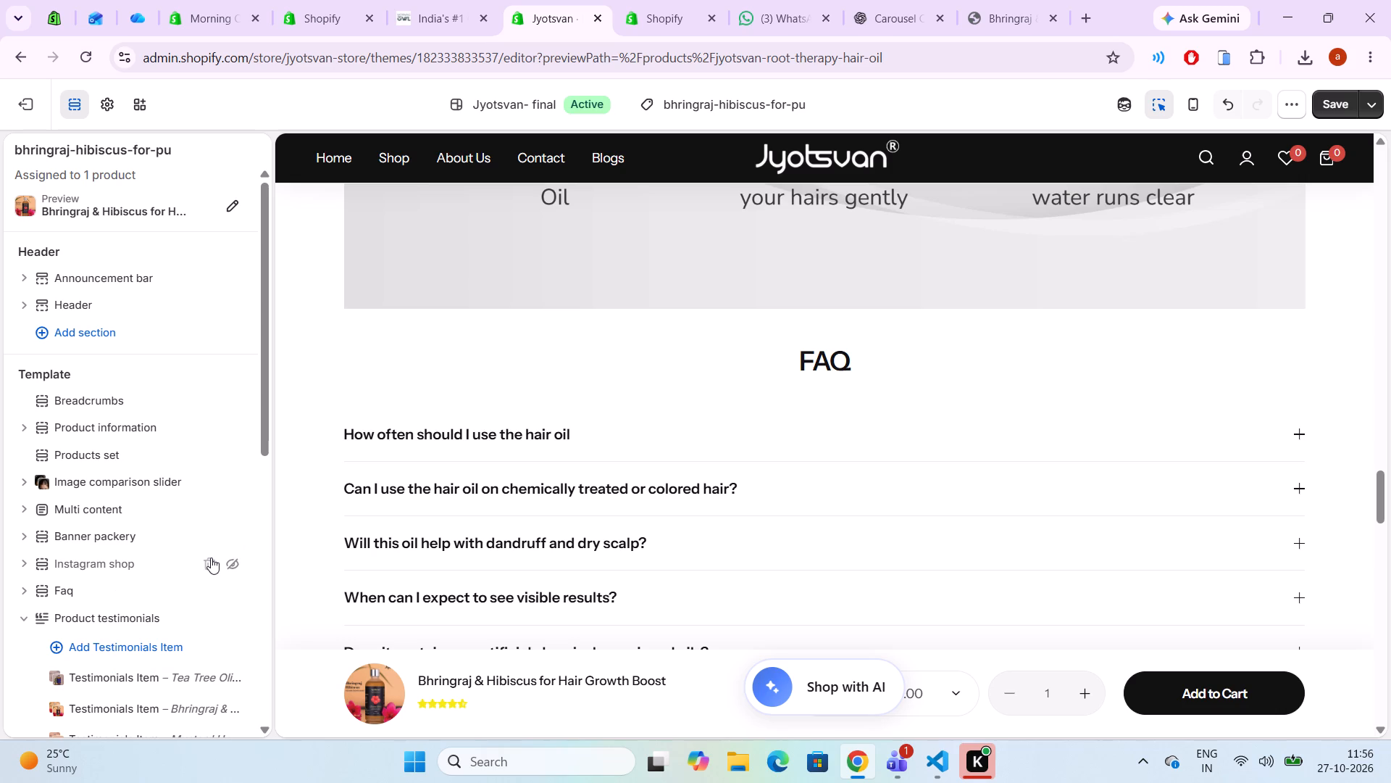
{"action": "left_click", "coordinate": [209, 560]}
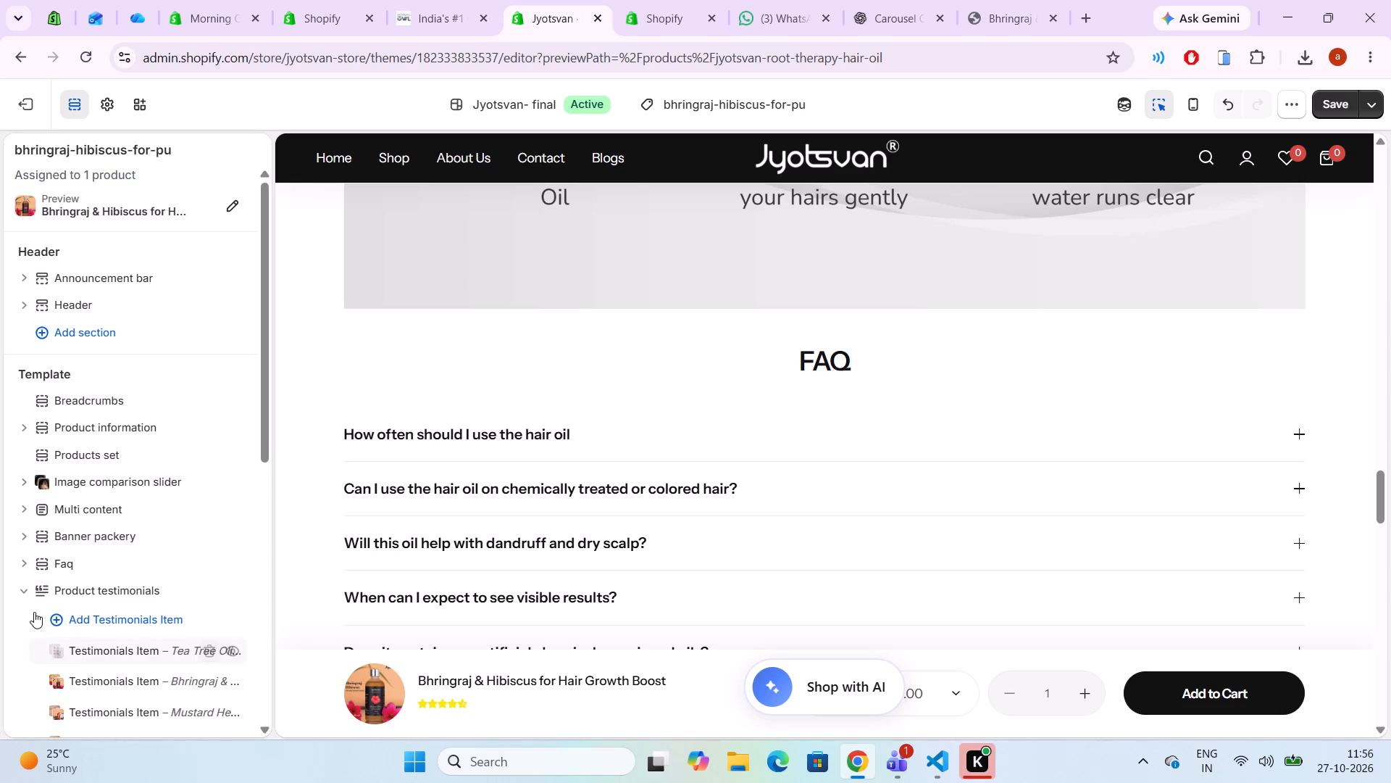
{"action": "left_click", "coordinate": [23, 589]}
{"action": "scroll", "coordinate": [164, 651], "scroll_direction": "down", "scroll_amount": 1}
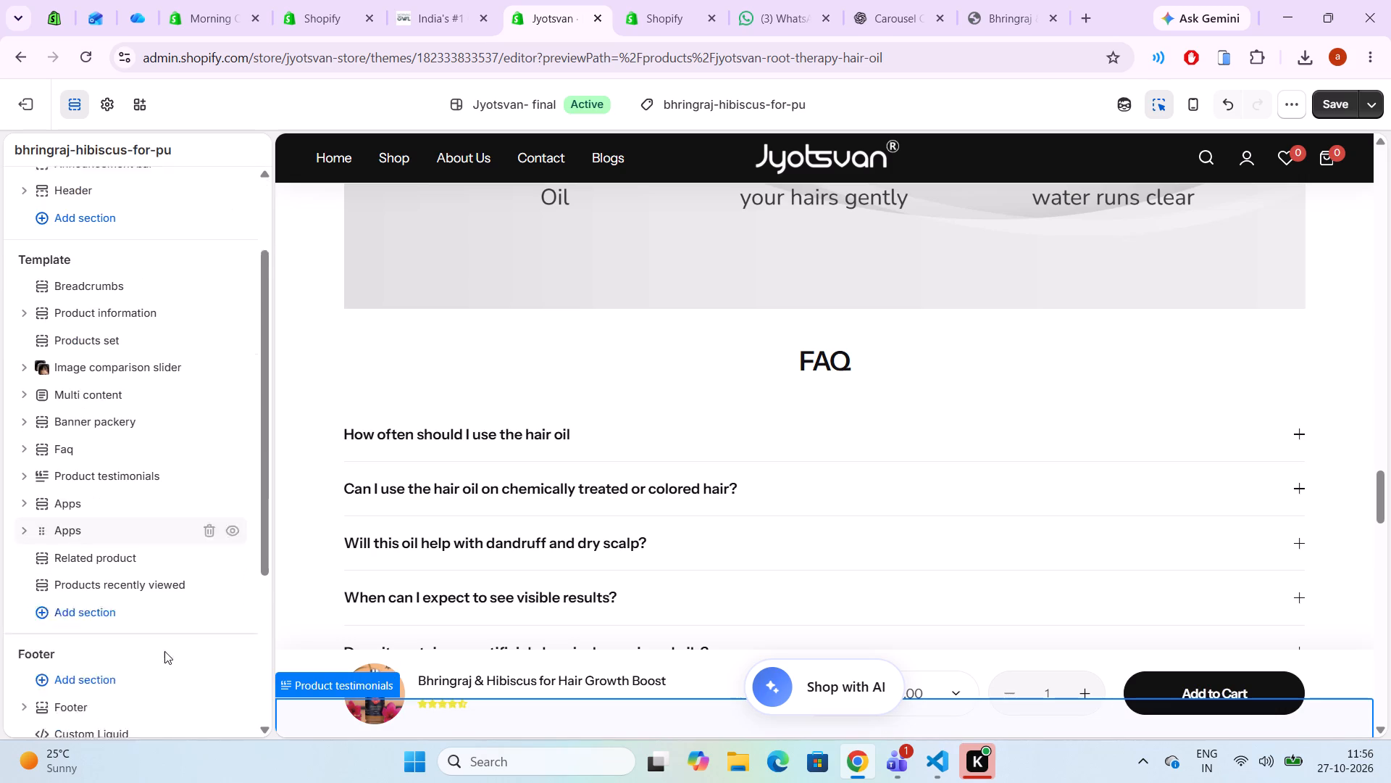
{"action": "left_click", "coordinate": [1325, 105]}
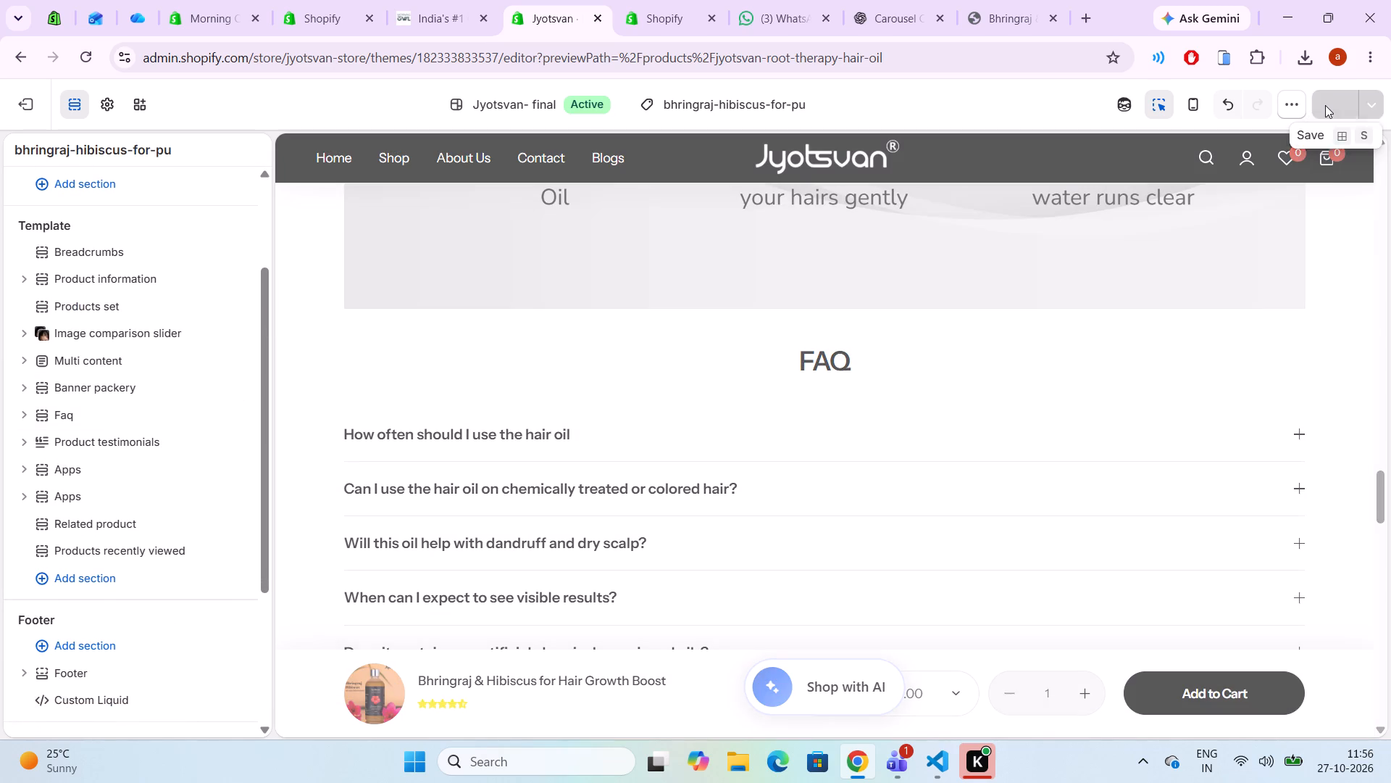
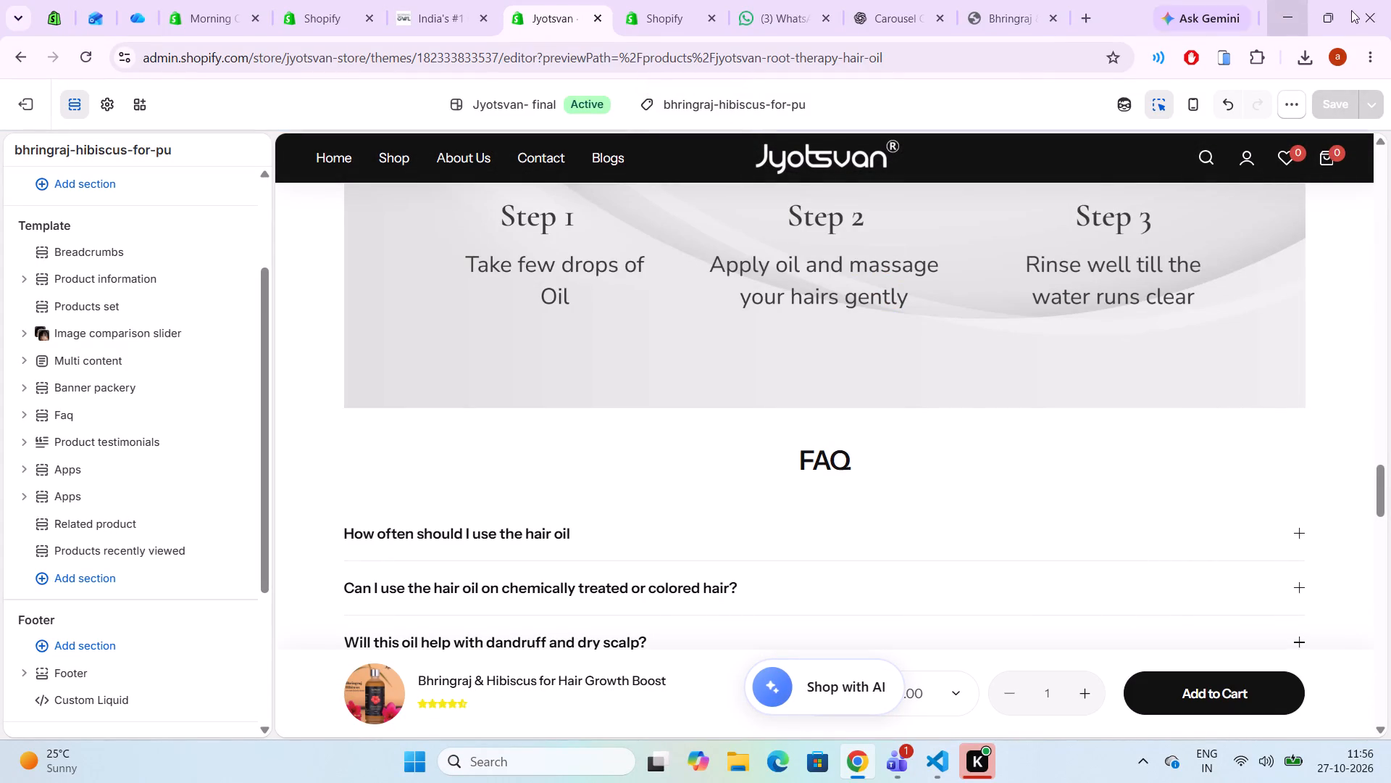
In the castor-rosemary-for-inten product template, remove both hidden Scrolling text sections and the hidden Instagram shop section, and save the change.
{"action": "left_click", "coordinate": [791, 101]}
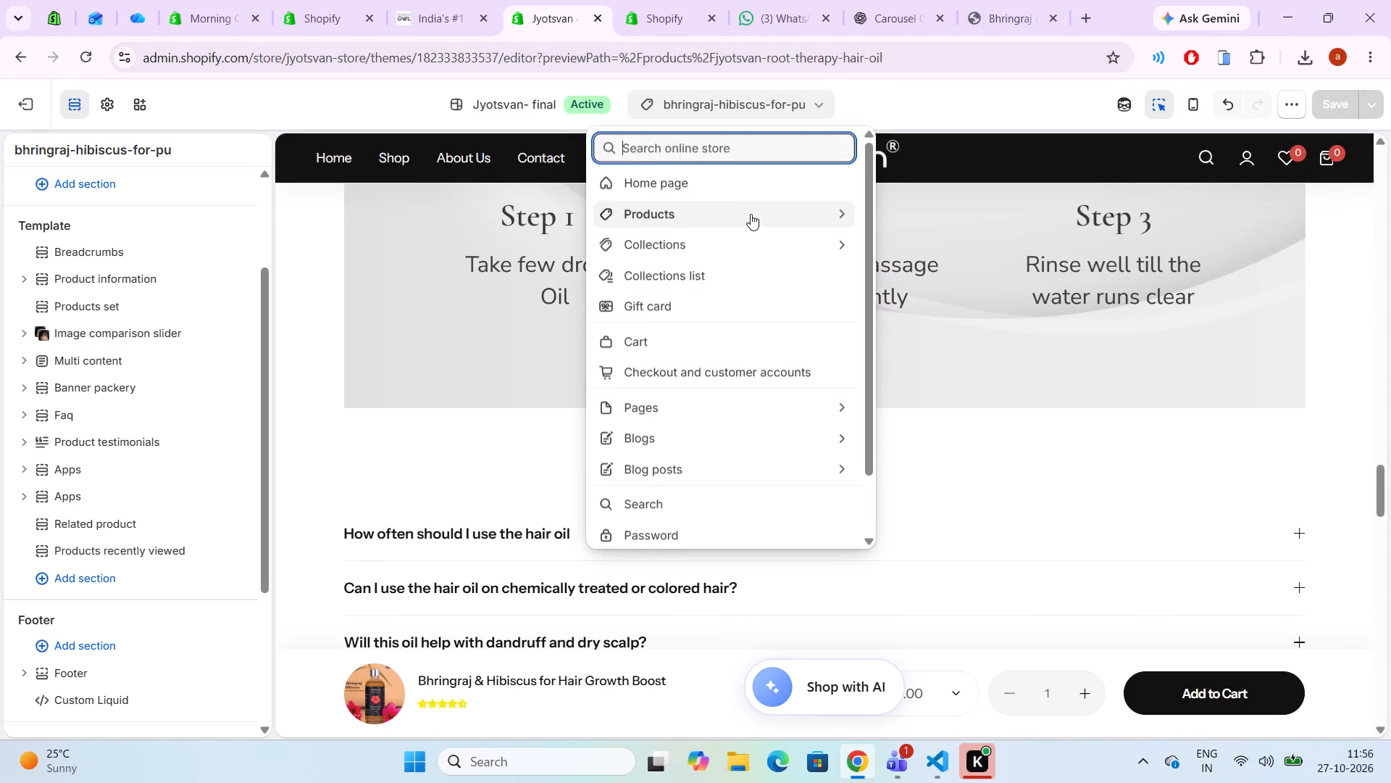
{"action": "left_click", "coordinate": [751, 217]}
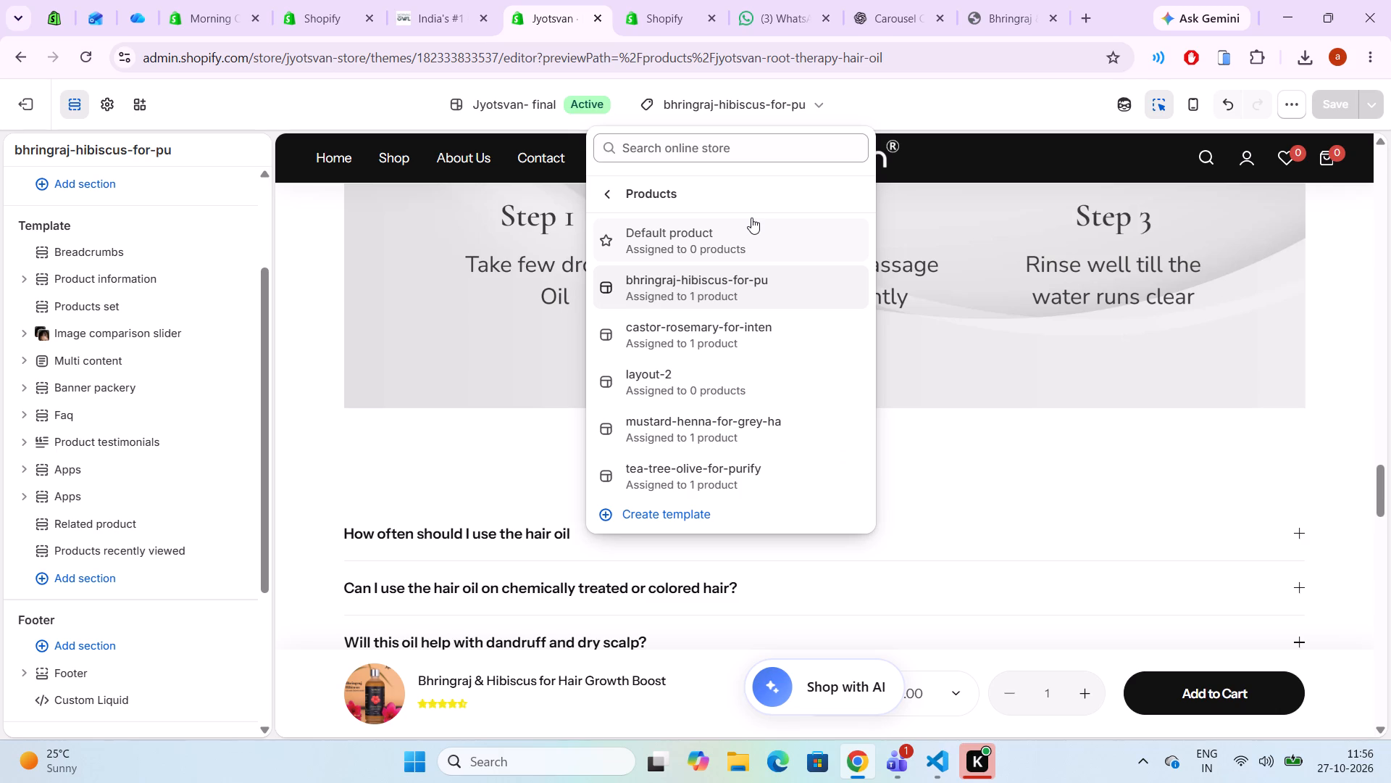
{"action": "left_click", "coordinate": [707, 333]}
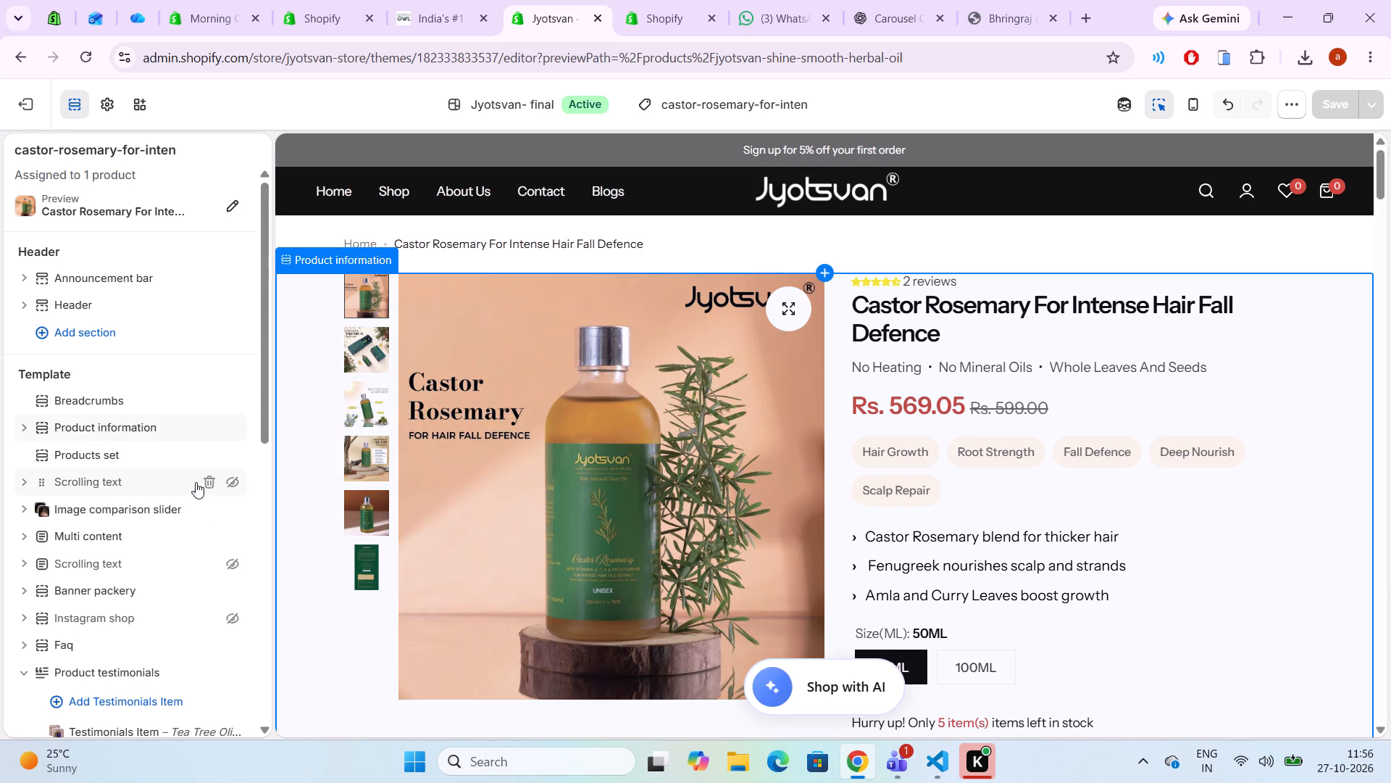
{"action": "left_click", "coordinate": [205, 482]}
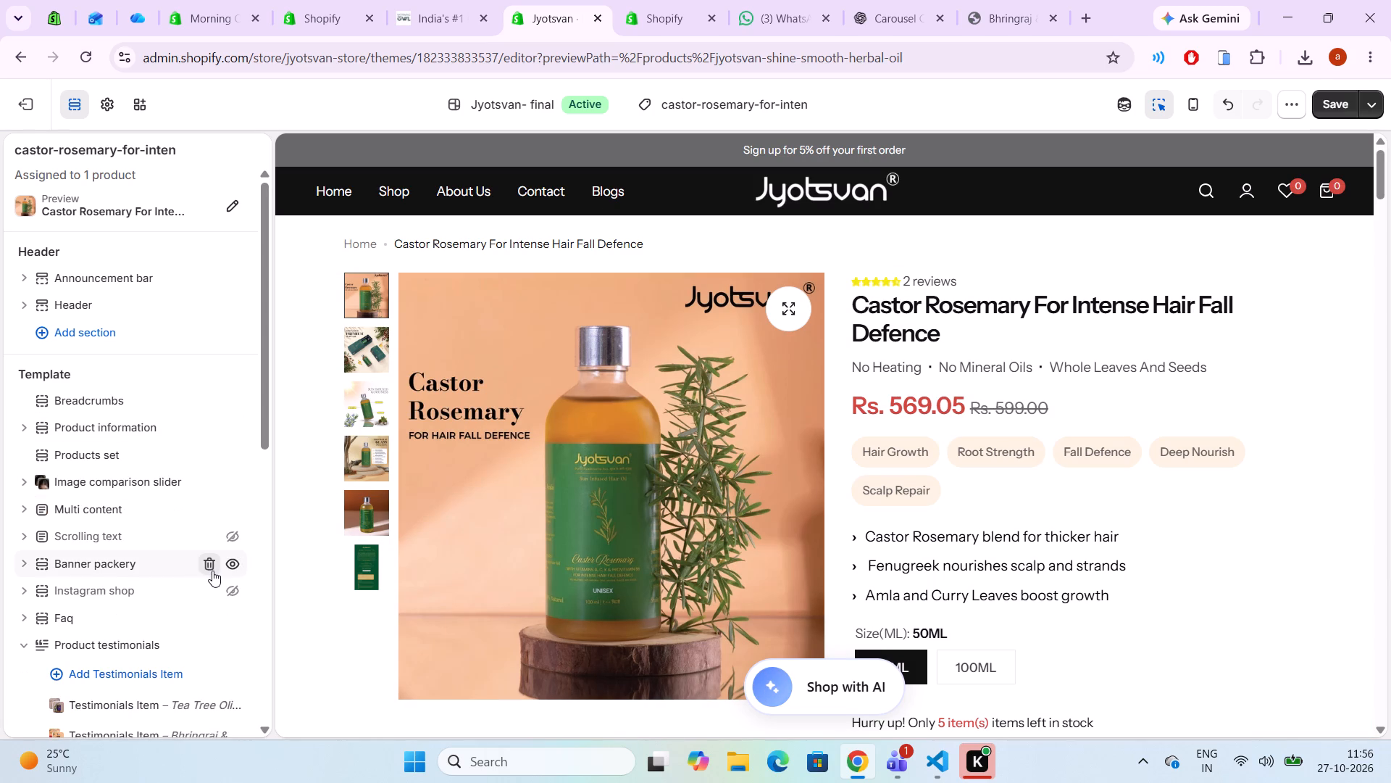
{"action": "left_click", "coordinate": [208, 539]}
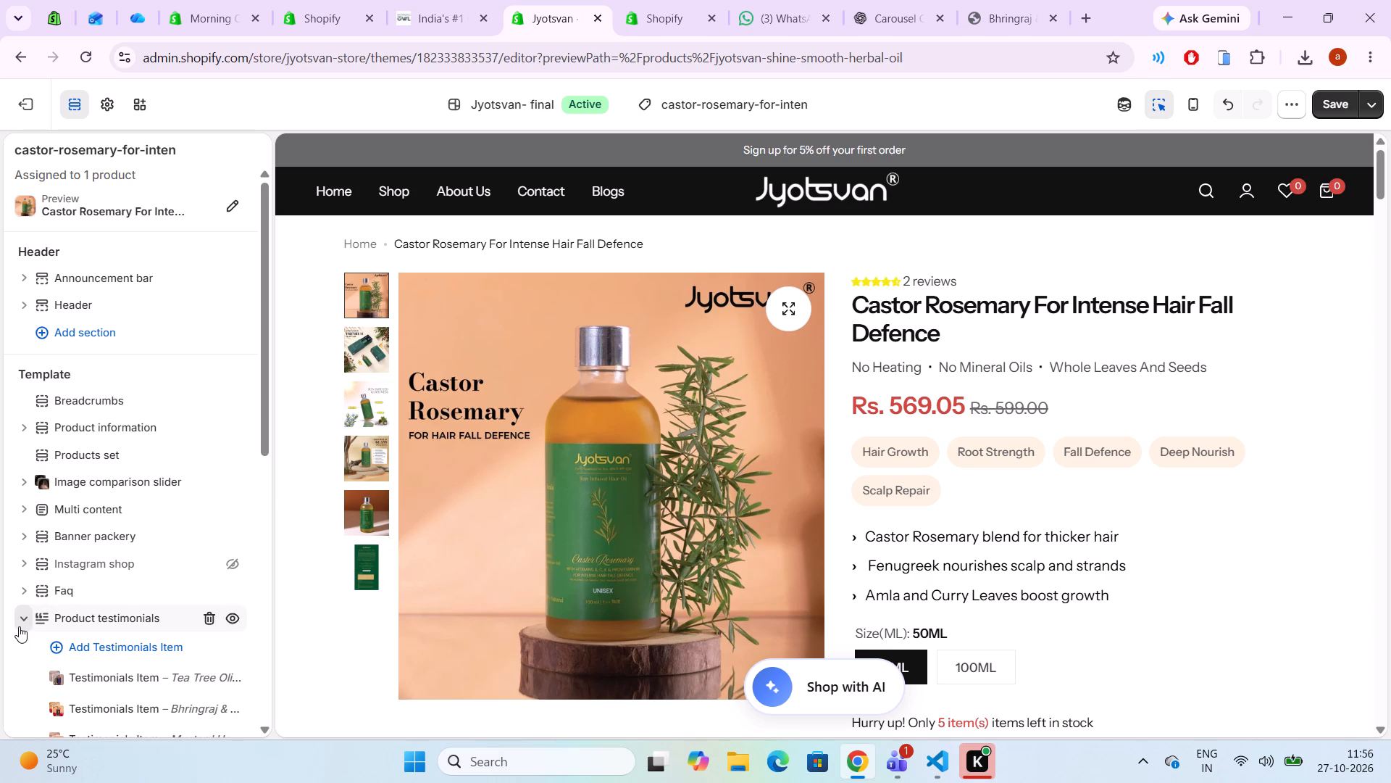
{"action": "left_click", "coordinate": [19, 626]}
{"action": "left_click", "coordinate": [211, 568]}
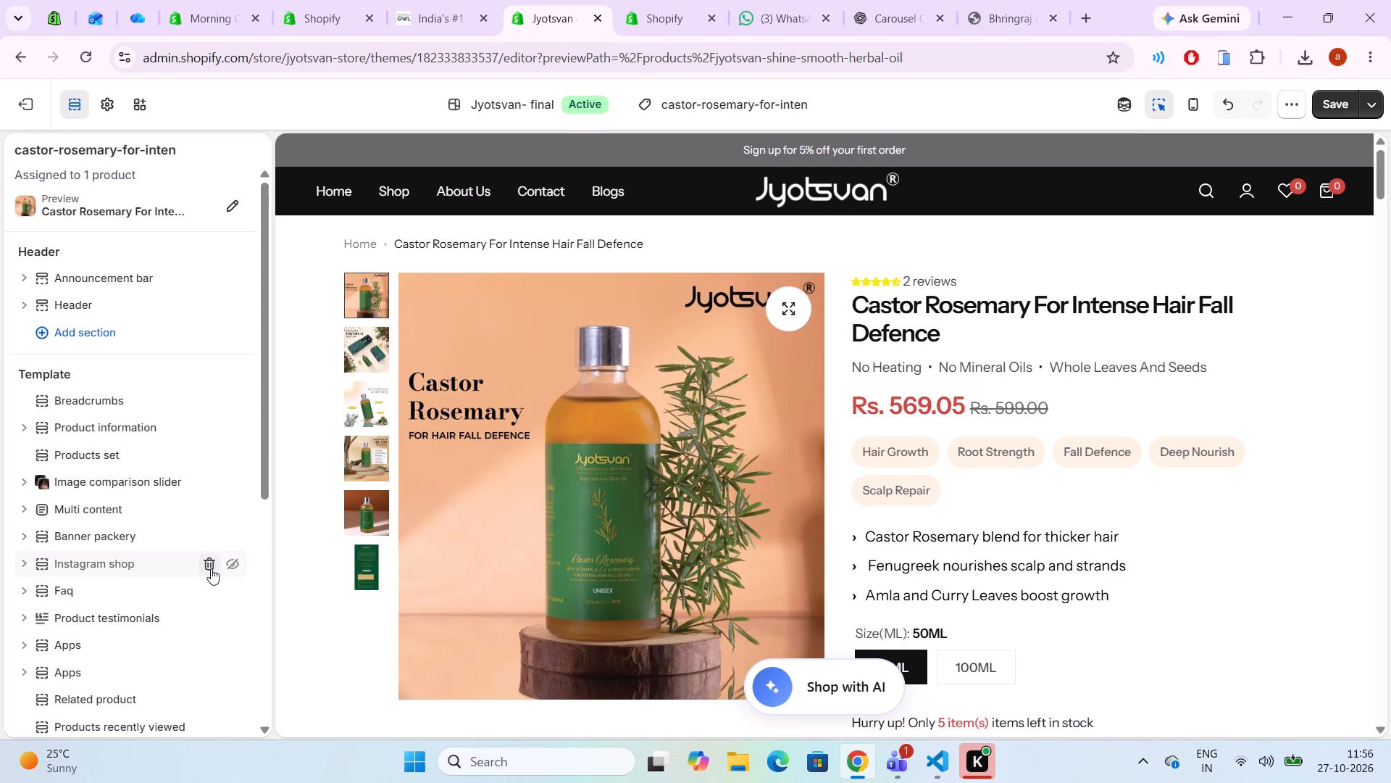
{"action": "scroll", "coordinate": [211, 568], "scroll_direction": "down", "scroll_amount": 1}
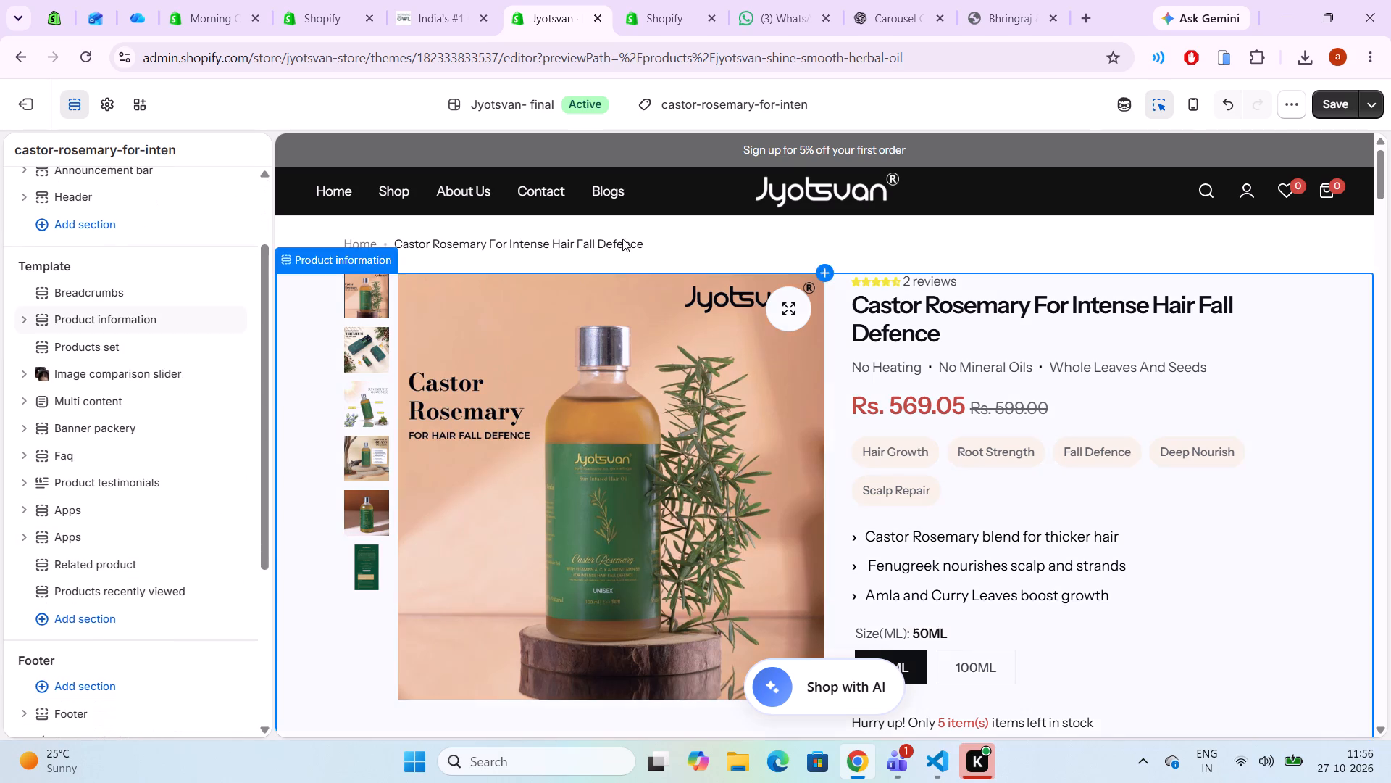
{"action": "left_click", "coordinate": [1331, 99]}
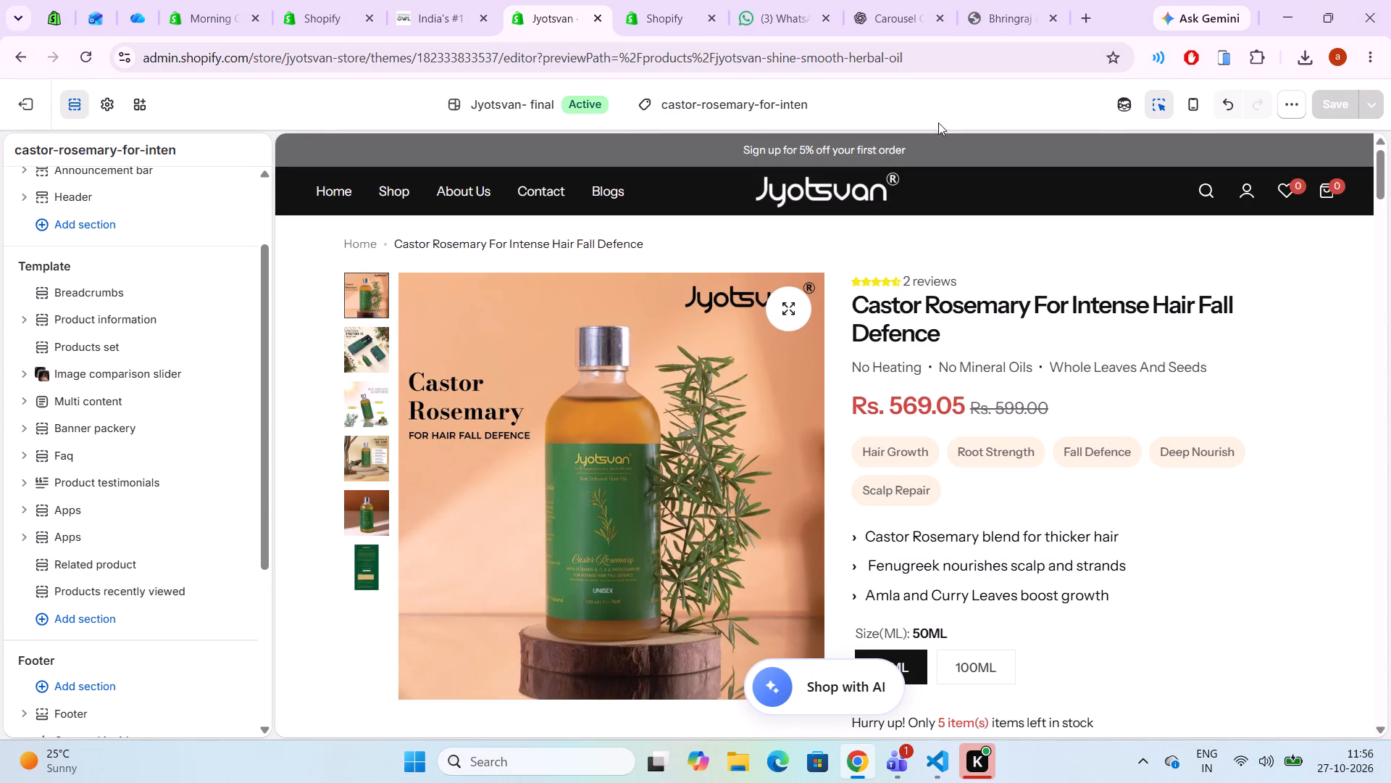
In the mustard-henna-for-grey-ha product template, remove both hidden Scrolling text sections and the hidden Instagram shop section, and save the change.
{"action": "left_click", "coordinate": [784, 107]}
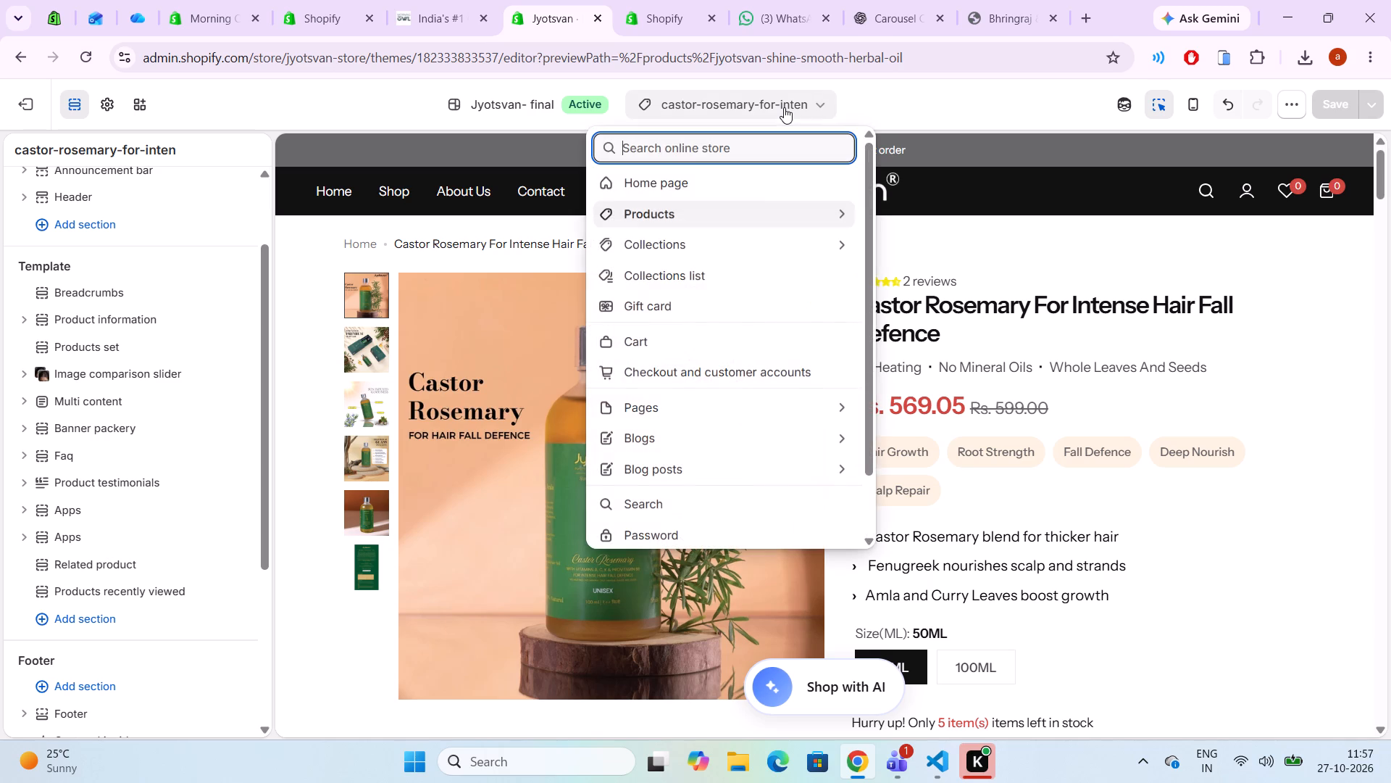
{"action": "left_click", "coordinate": [789, 215]}
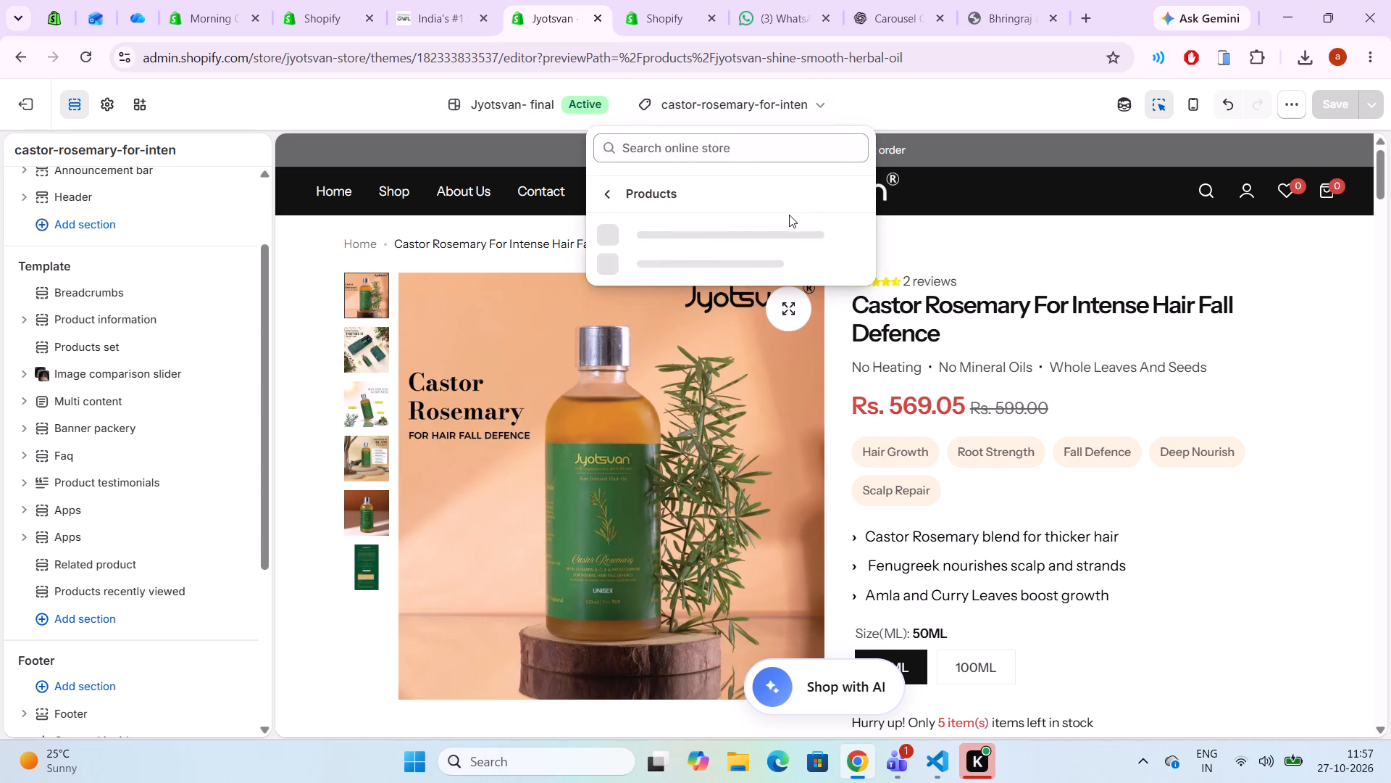
{"action": "left_click", "coordinate": [700, 431]}
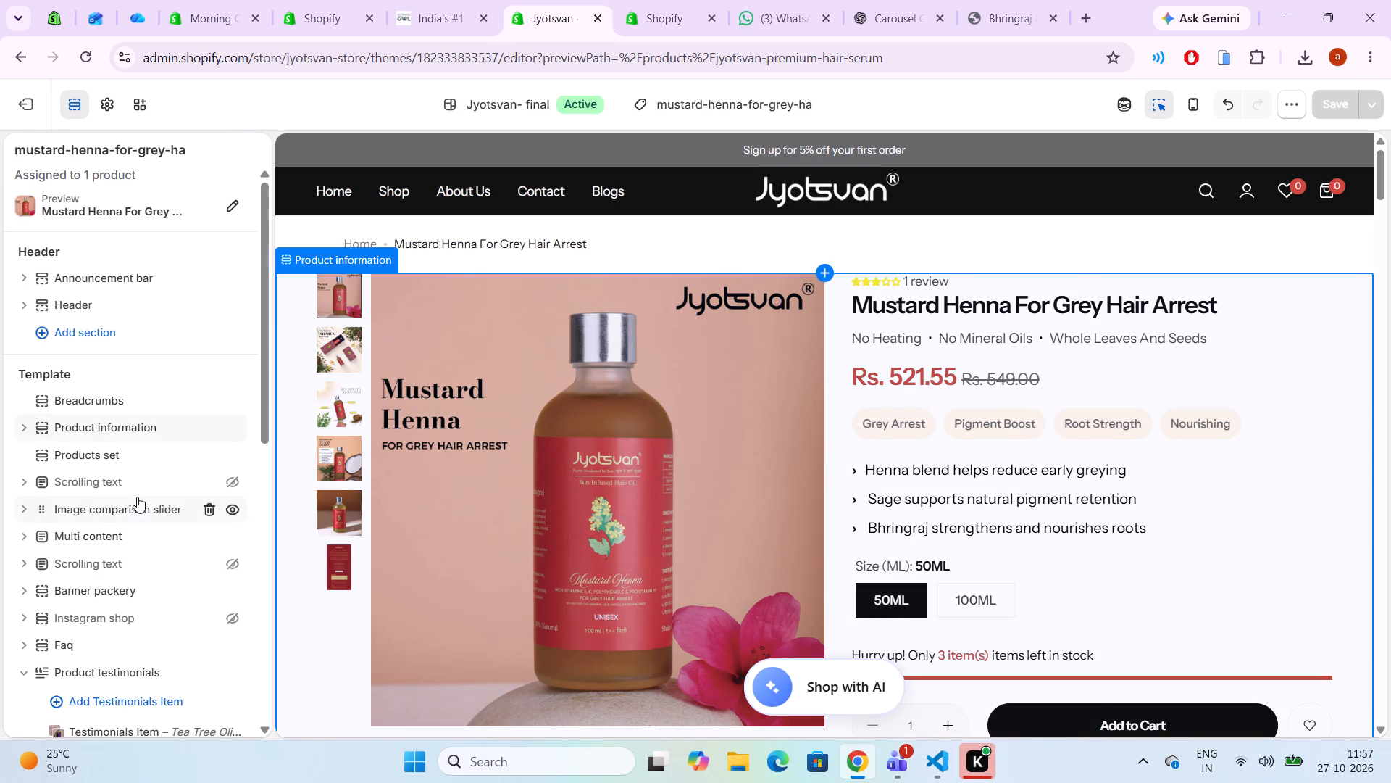
{"action": "left_click", "coordinate": [211, 481]}
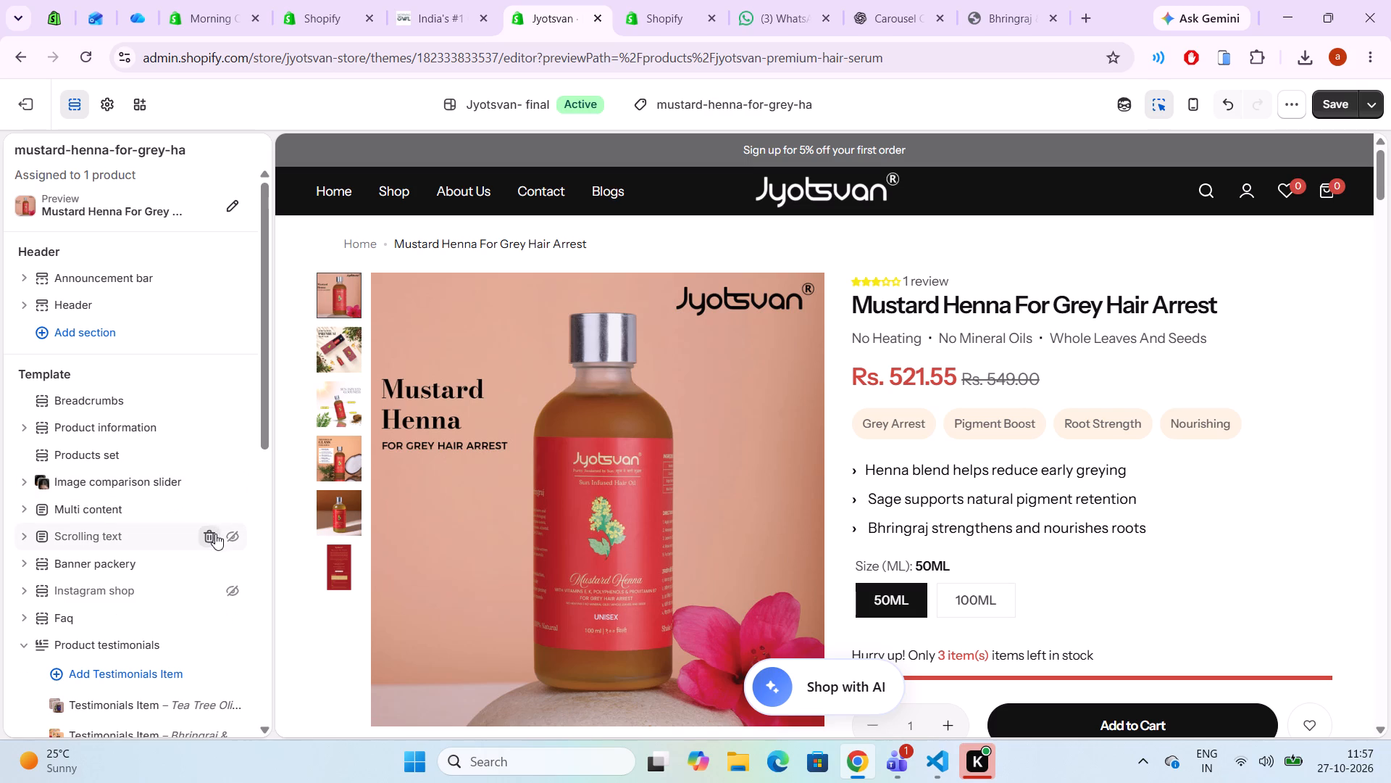
{"action": "left_click", "coordinate": [214, 536]}
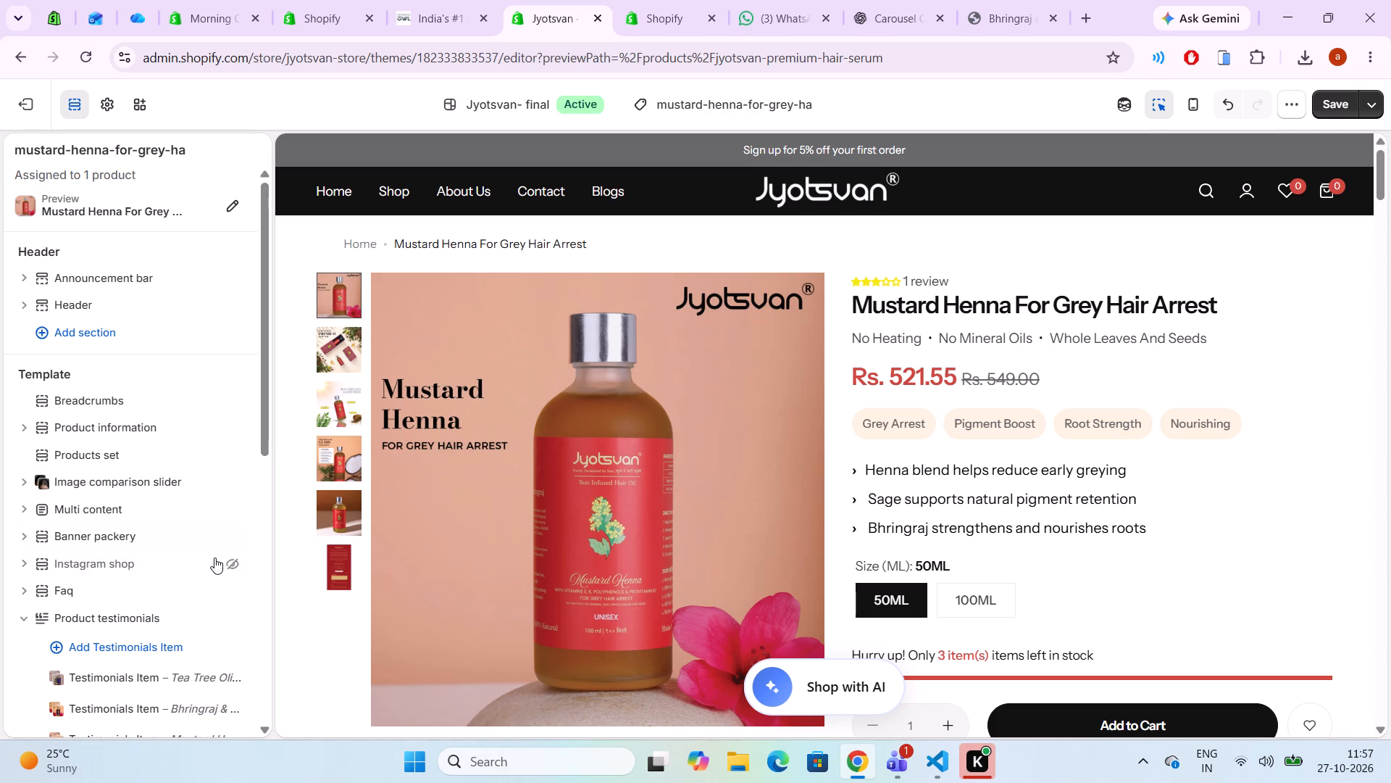
{"action": "left_click", "coordinate": [214, 563]}
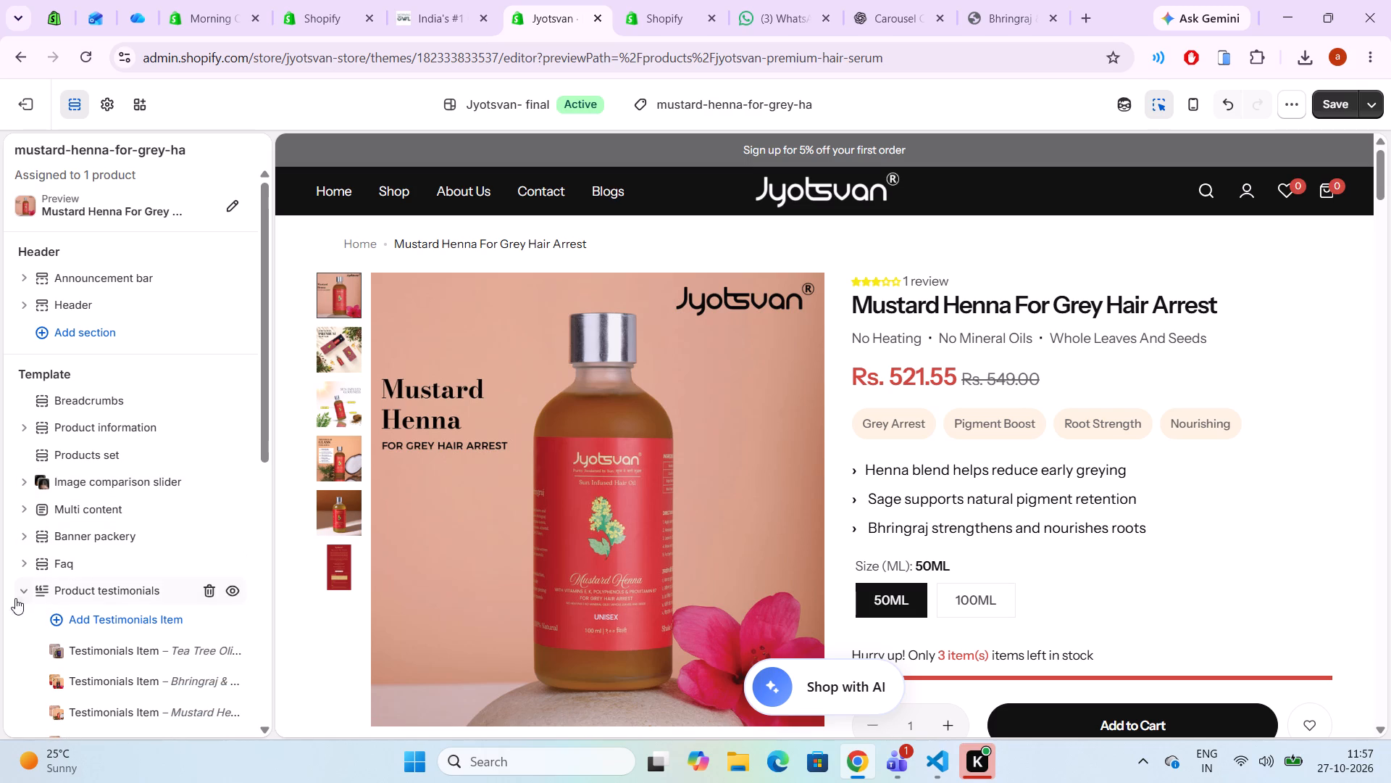
{"action": "left_click", "coordinate": [23, 585]}
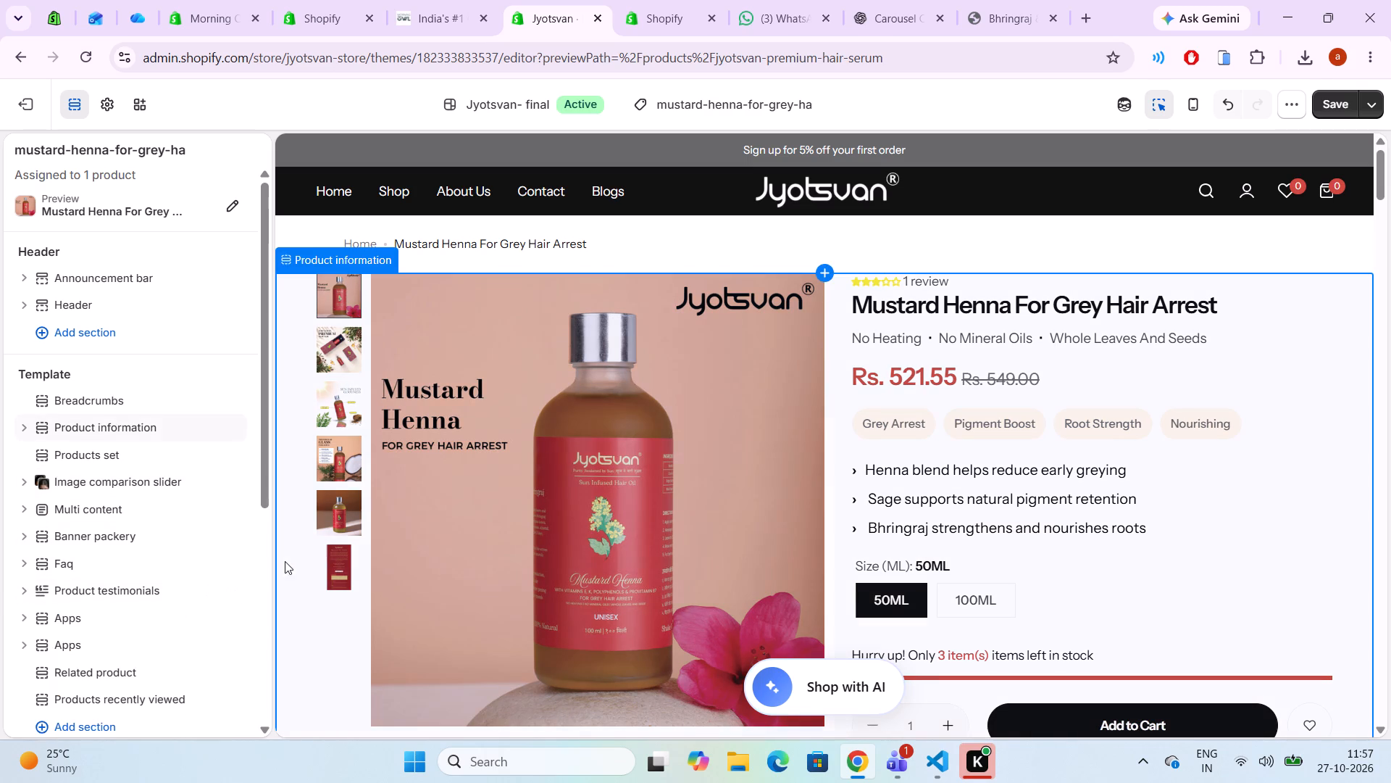
{"action": "left_click", "coordinate": [1336, 104]}
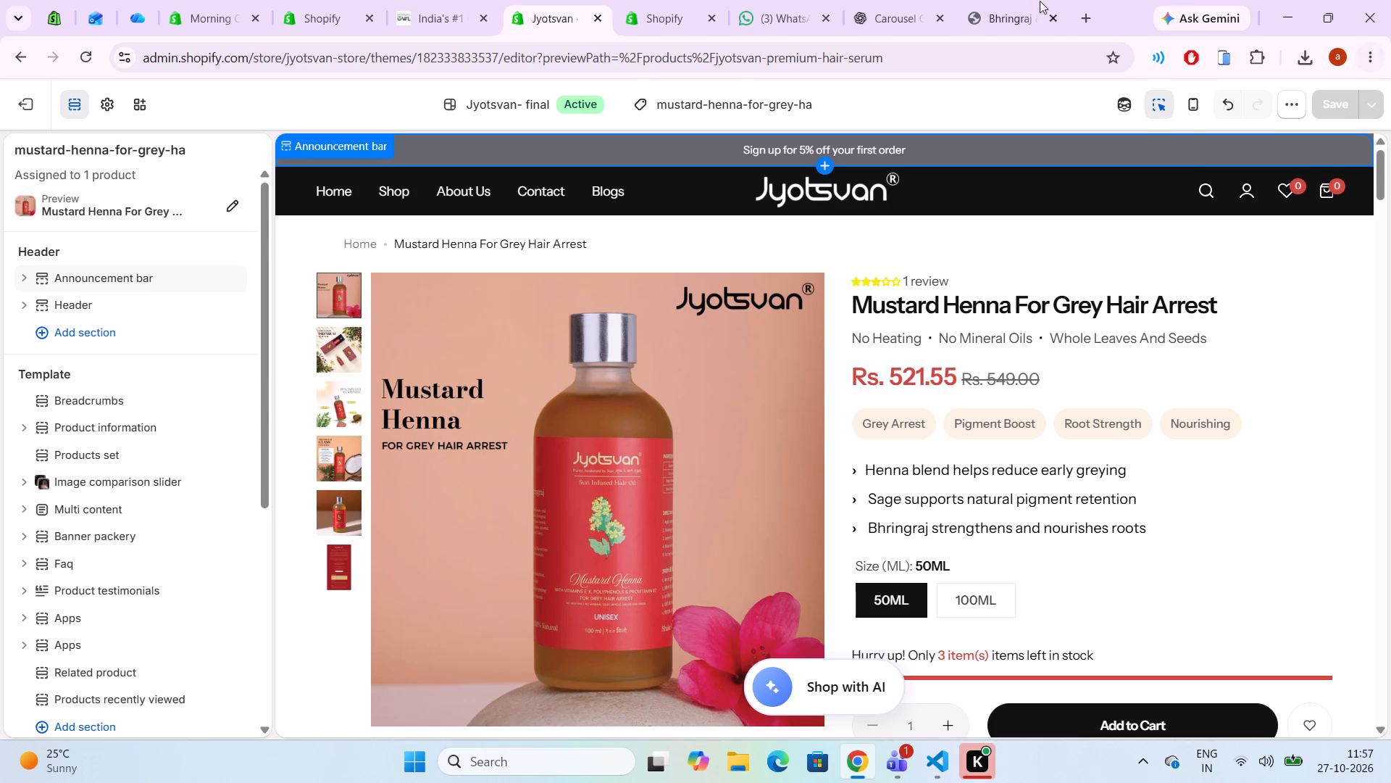
Switch to the tea-tree-olive-for-purify product template and check its section list for leftover hidden sections.
{"action": "left_click", "coordinate": [820, 98]}
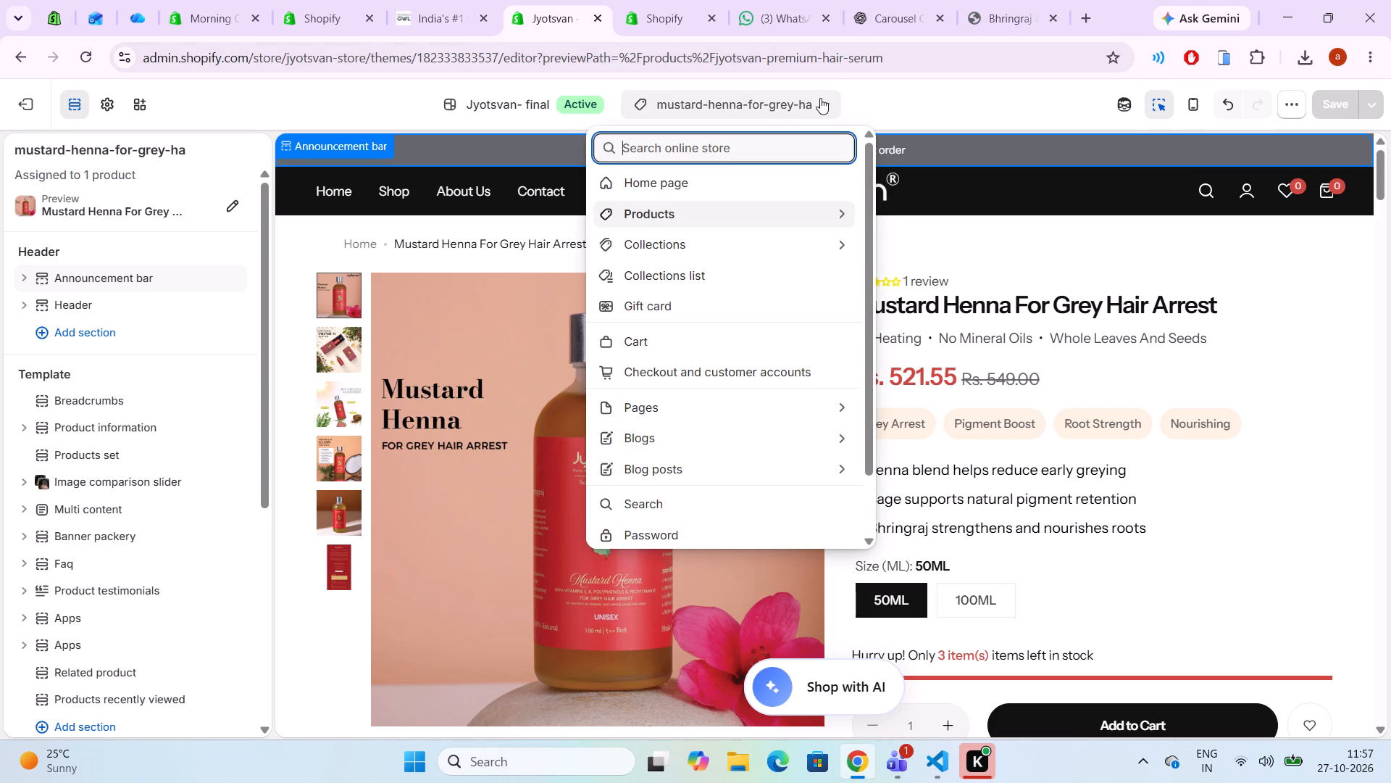
{"action": "left_click", "coordinate": [735, 216]}
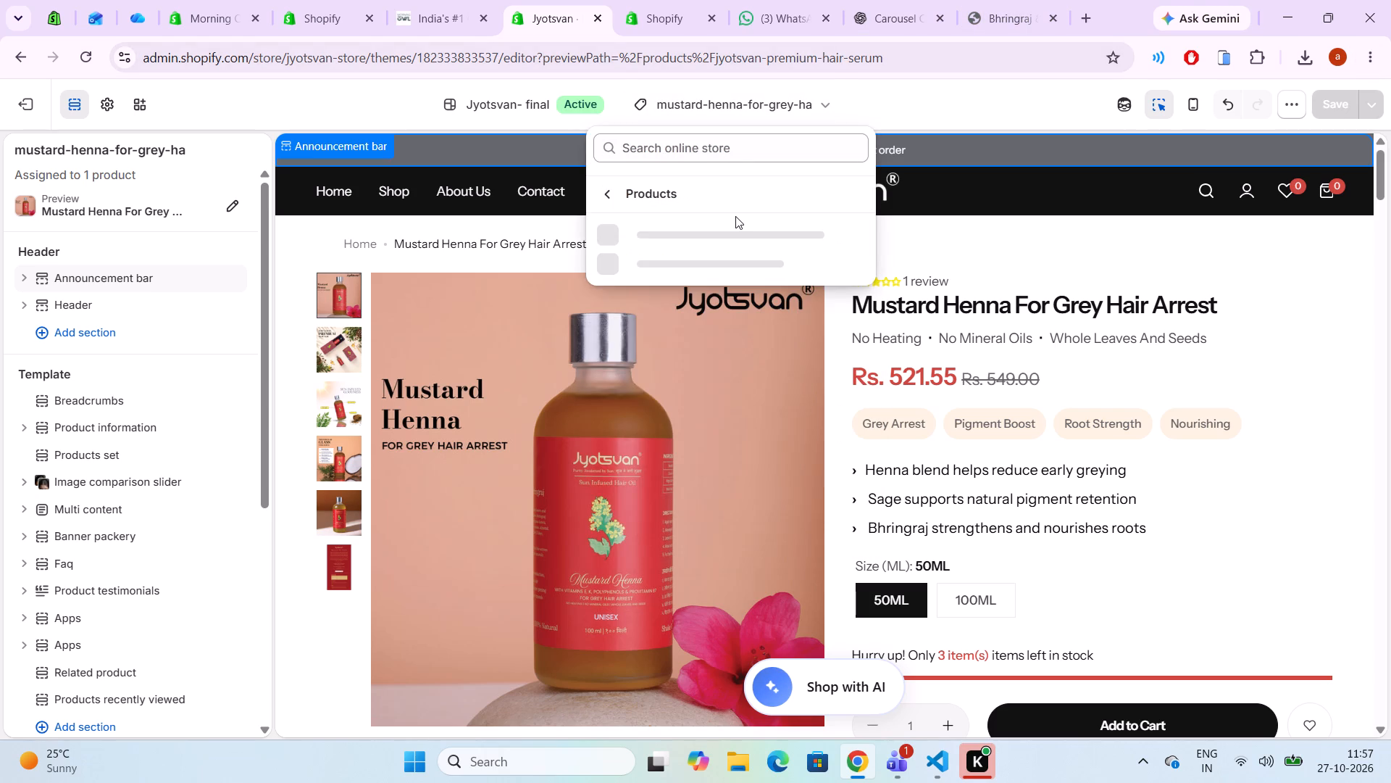
{"action": "left_click", "coordinate": [709, 473]}
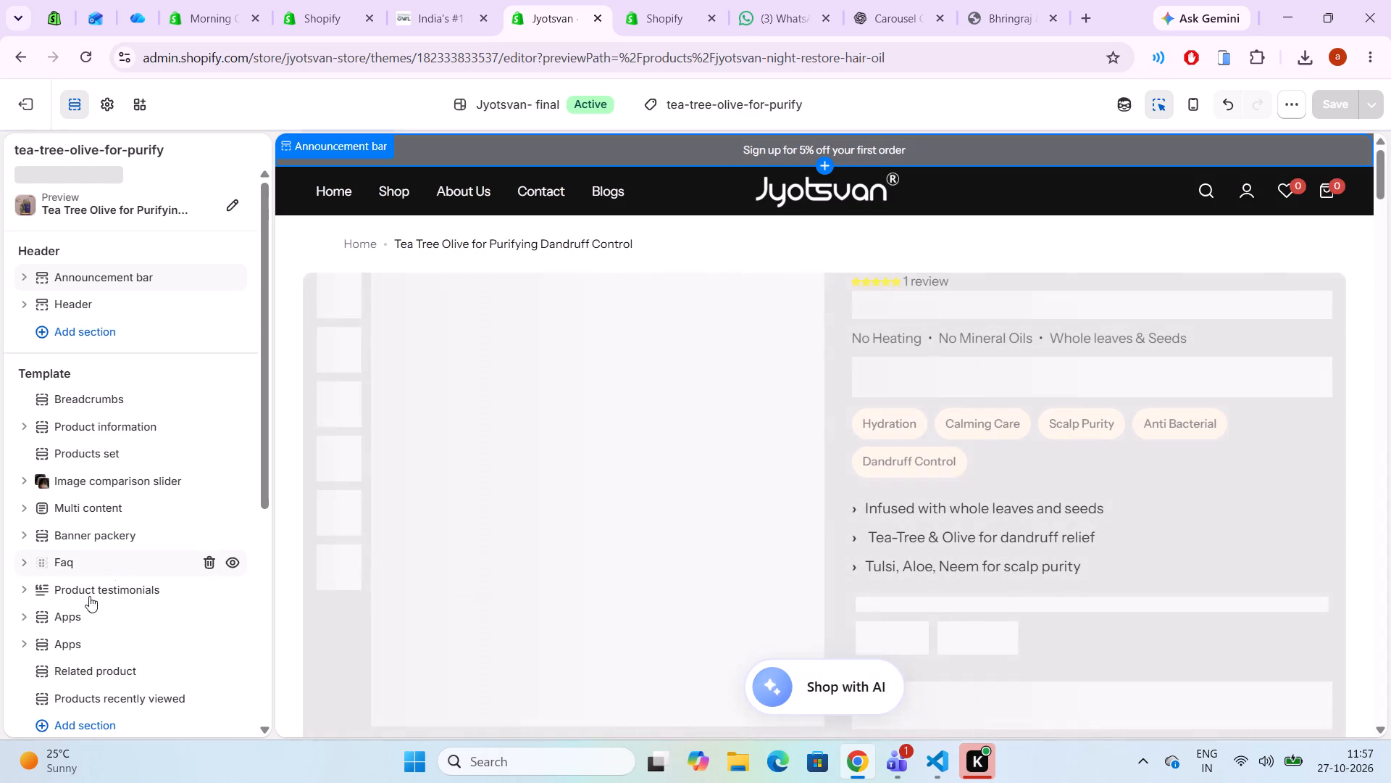
{"action": "scroll", "coordinate": [135, 639], "scroll_direction": "down", "scroll_amount": 2}
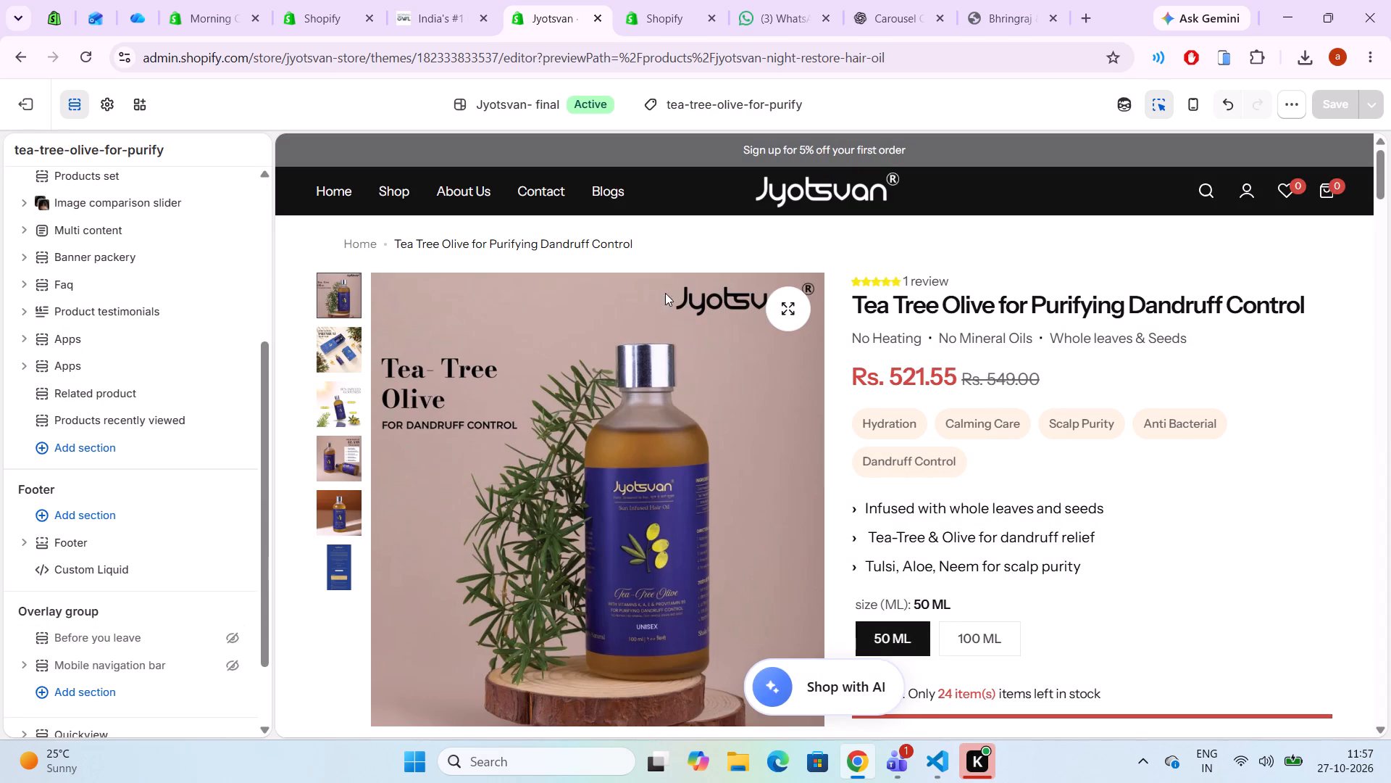
On the Home page template, remove the hidden Custom Hero Slider and hidden Product testimonials sections, and save the change.
{"action": "left_click", "coordinate": [789, 95]}
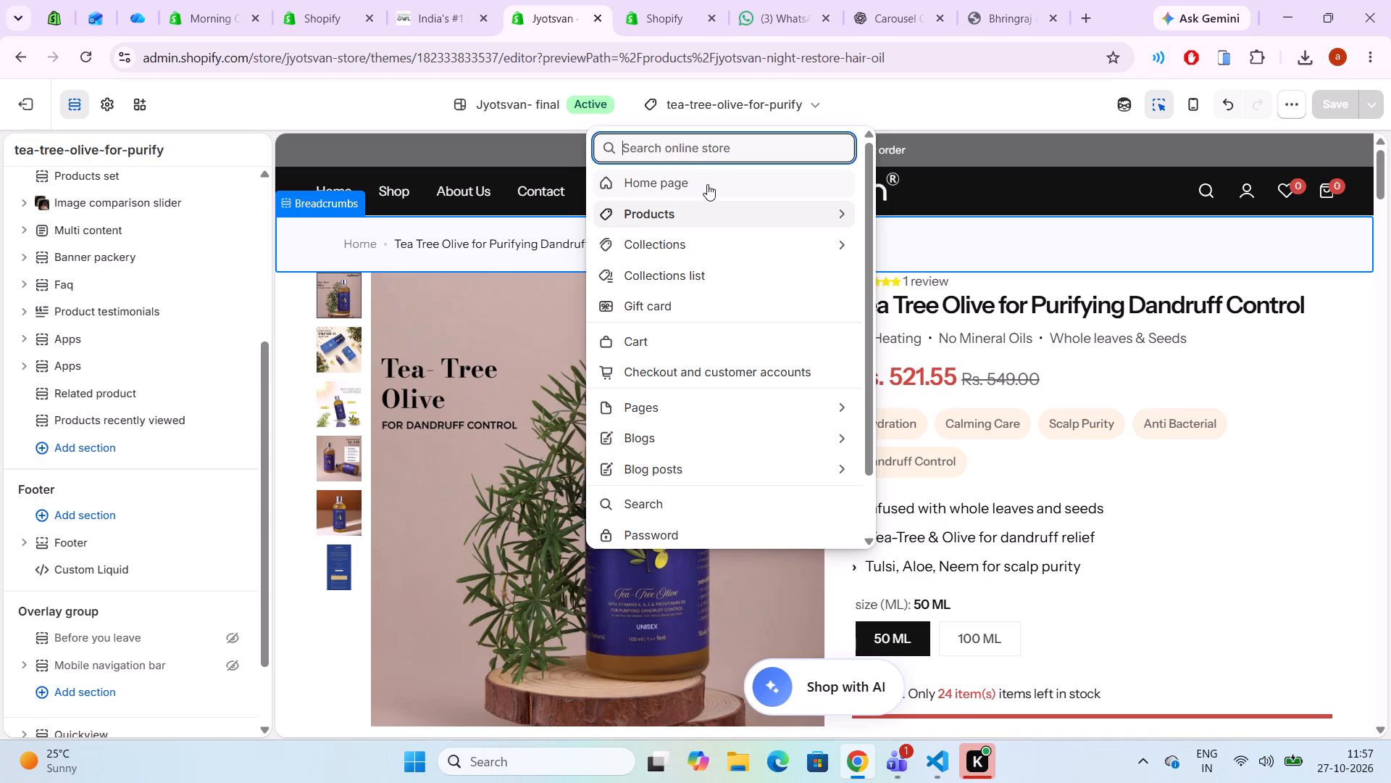
{"action": "left_click", "coordinate": [707, 184]}
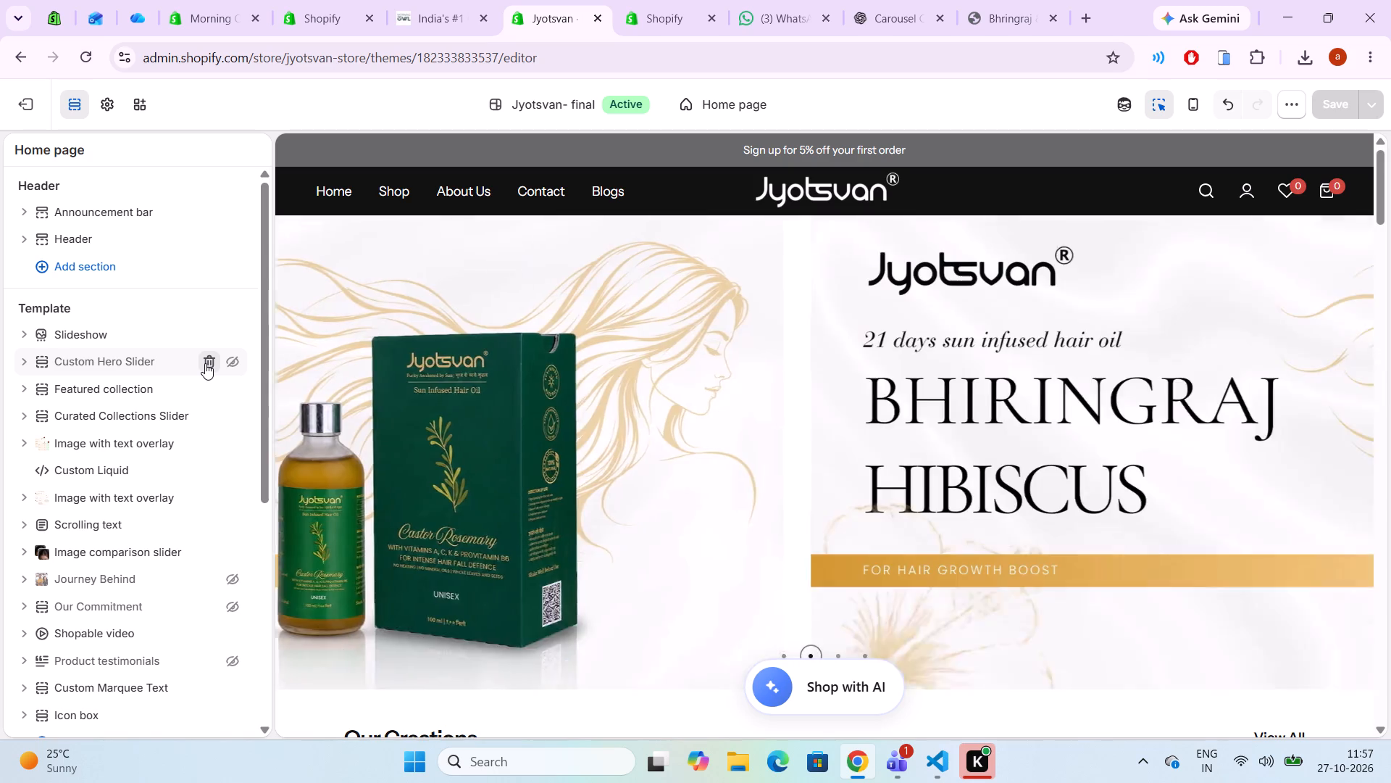
{"action": "left_click", "coordinate": [205, 363]}
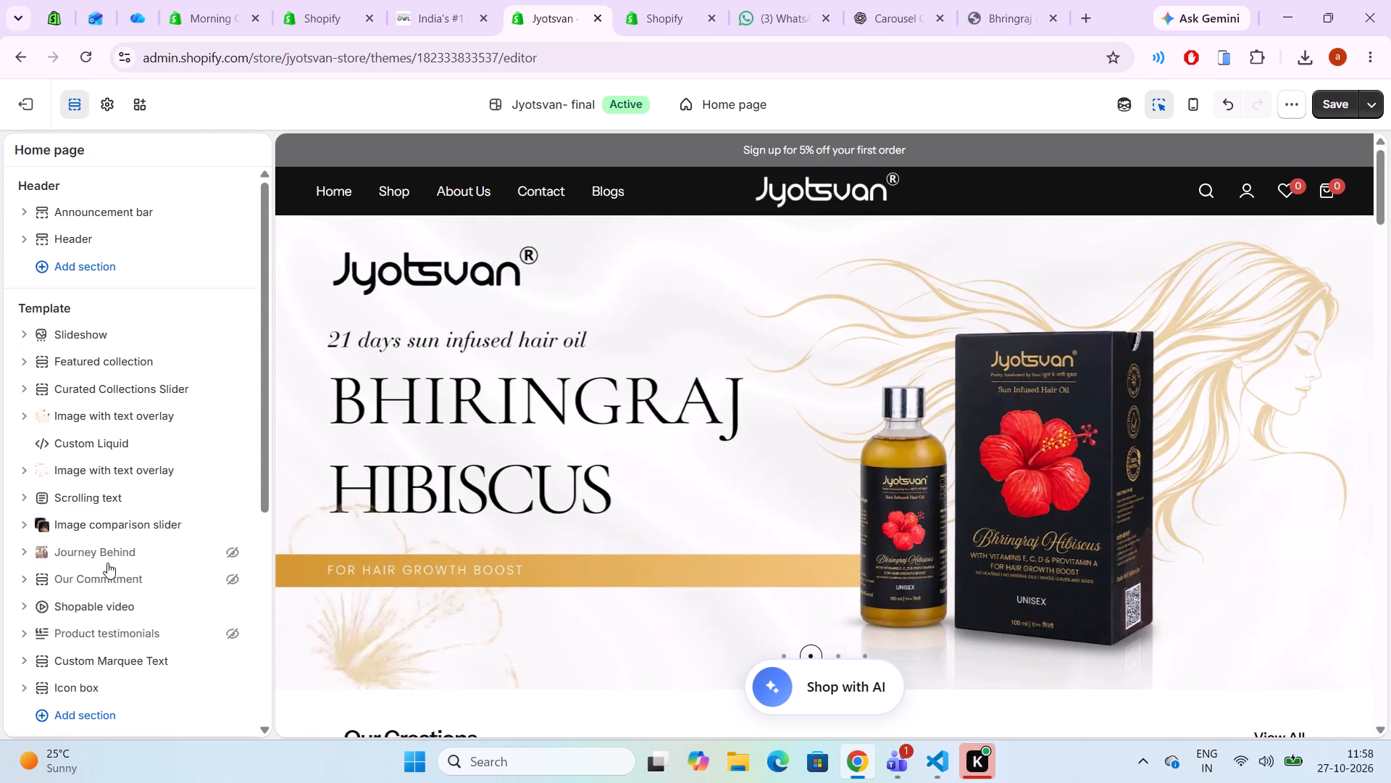
{"action": "scroll", "coordinate": [187, 591], "scroll_direction": "down", "scroll_amount": 1}
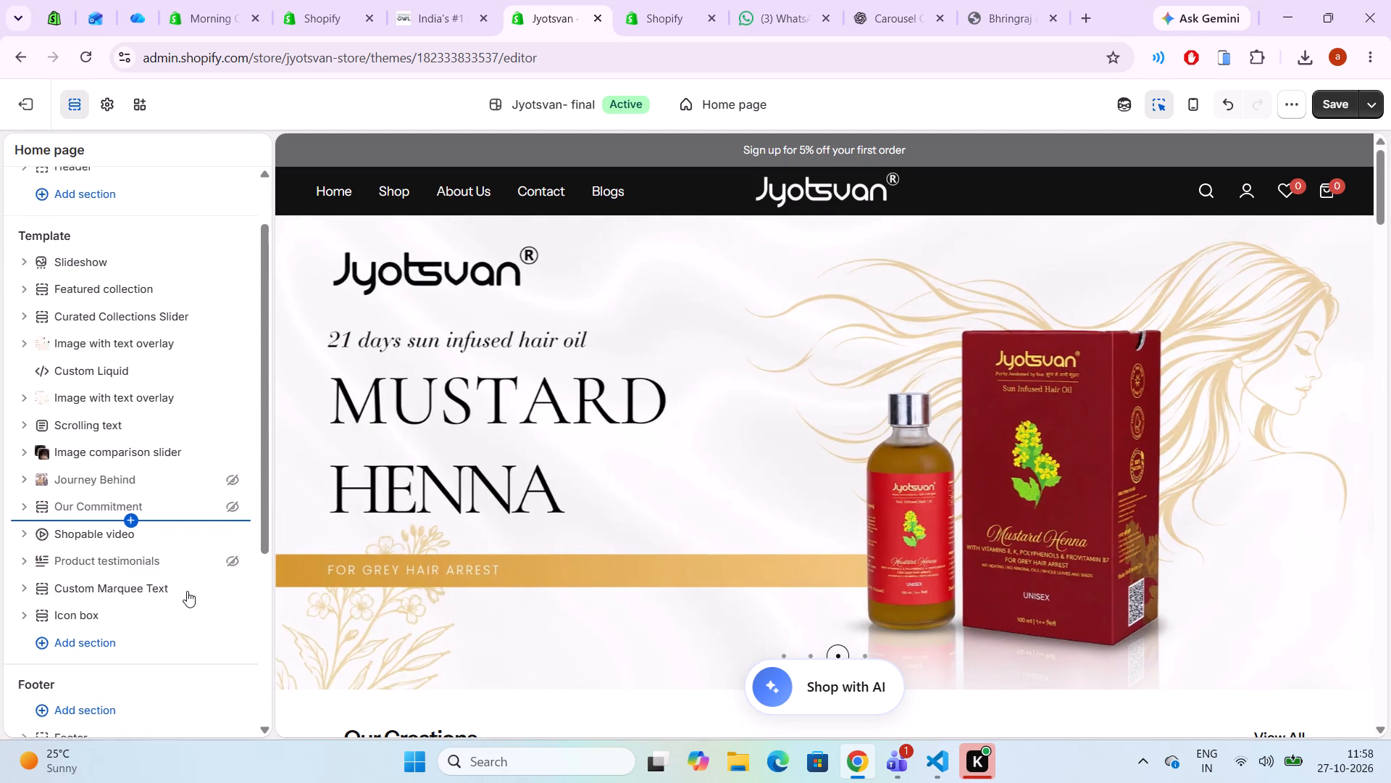
{"action": "scroll", "coordinate": [187, 591], "scroll_direction": "down", "scroll_amount": 1}
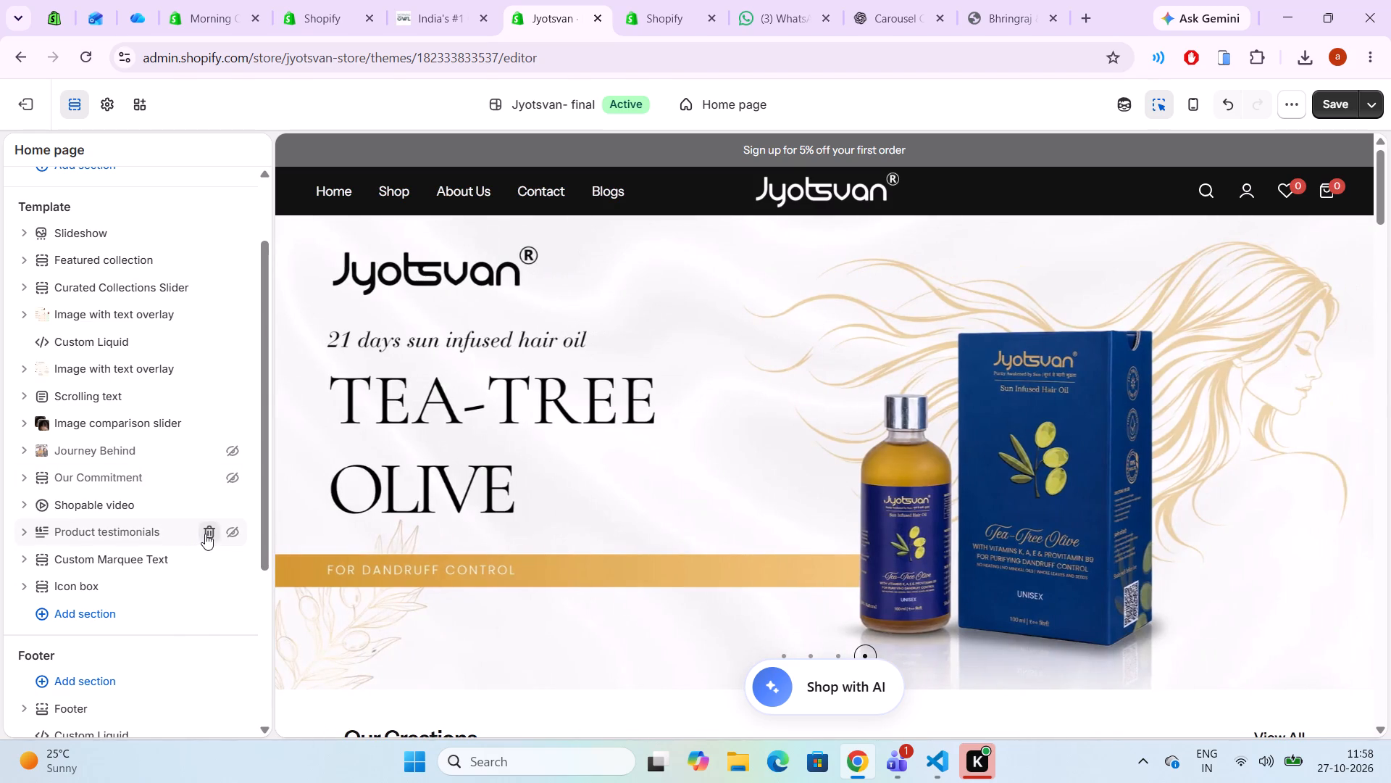
{"action": "left_click", "coordinate": [205, 534]}
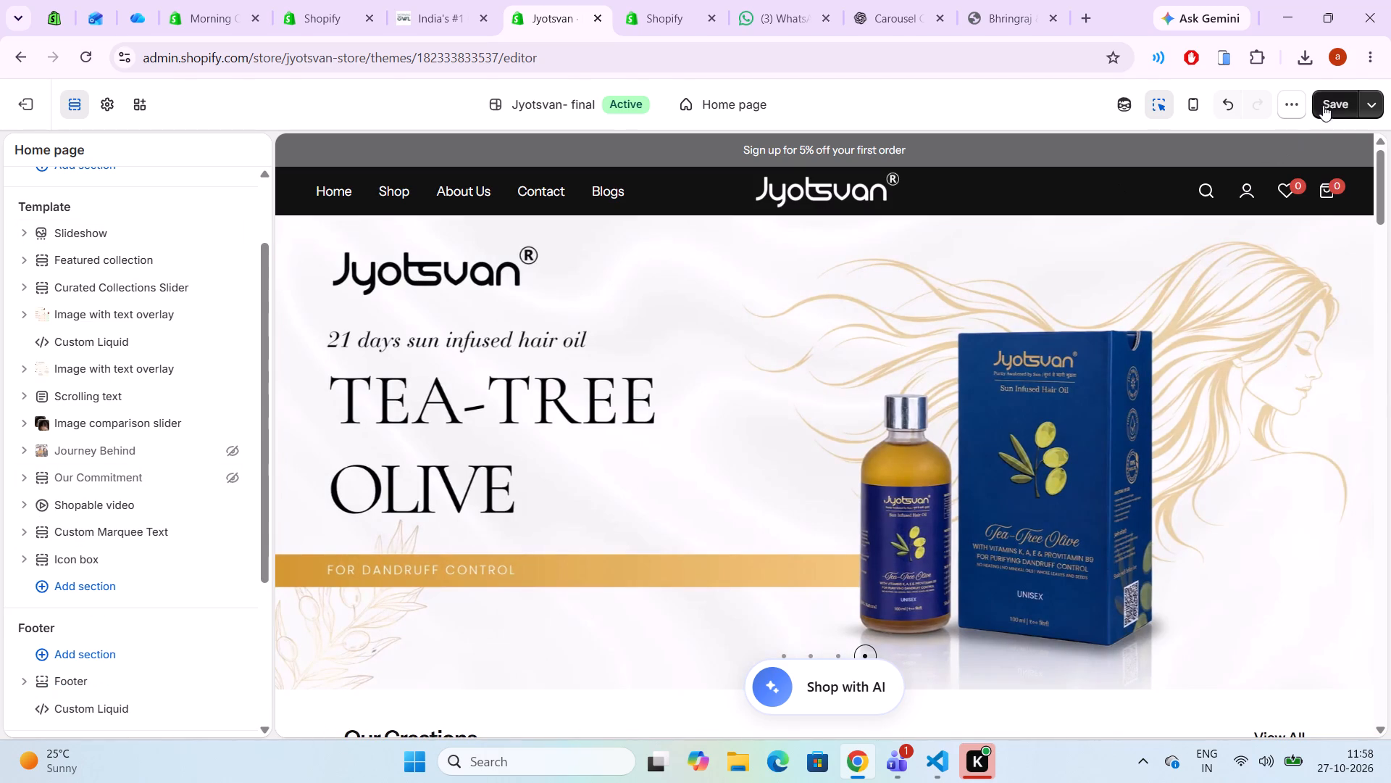
{"action": "left_click", "coordinate": [1344, 98]}
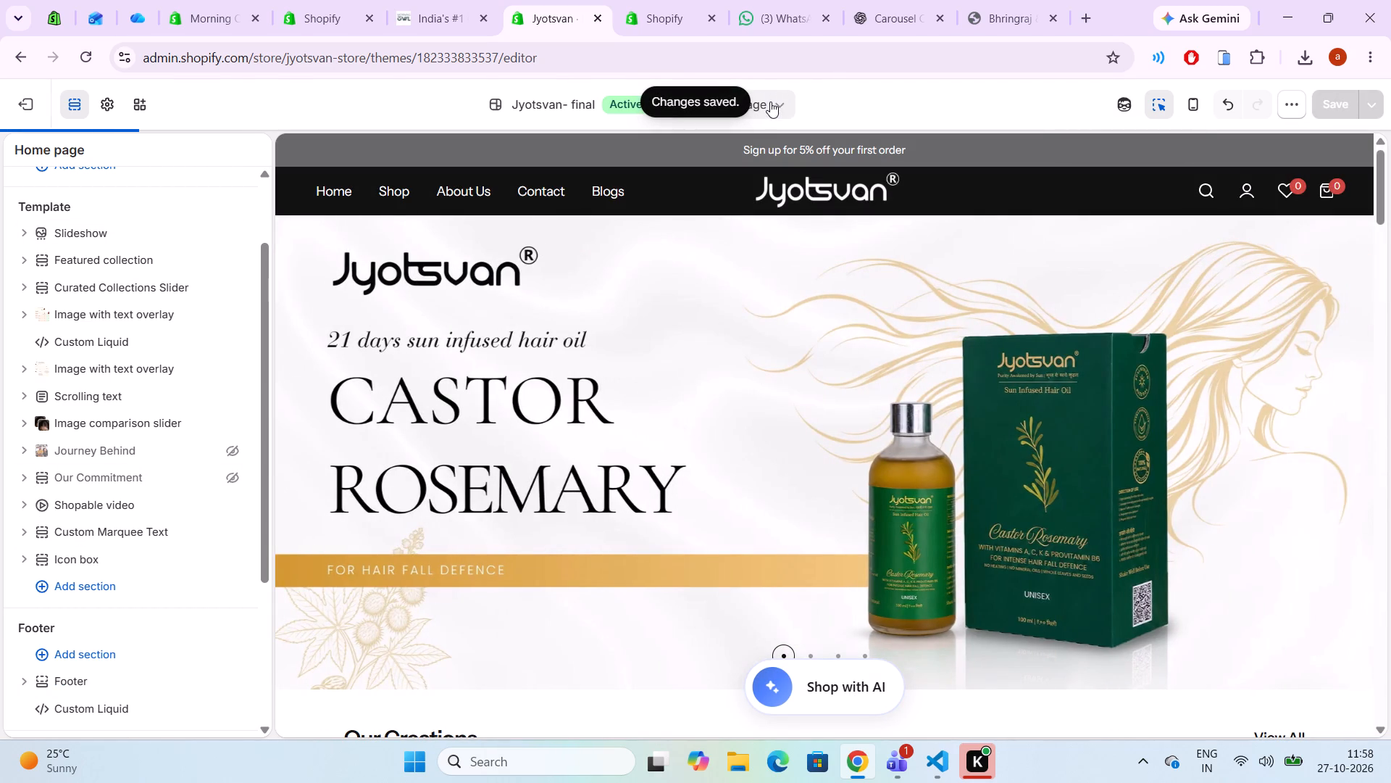
In the about page template, remove the hidden Shopable video section and both hidden Multi content sections, and save the change.
{"action": "left_click", "coordinate": [770, 101]}
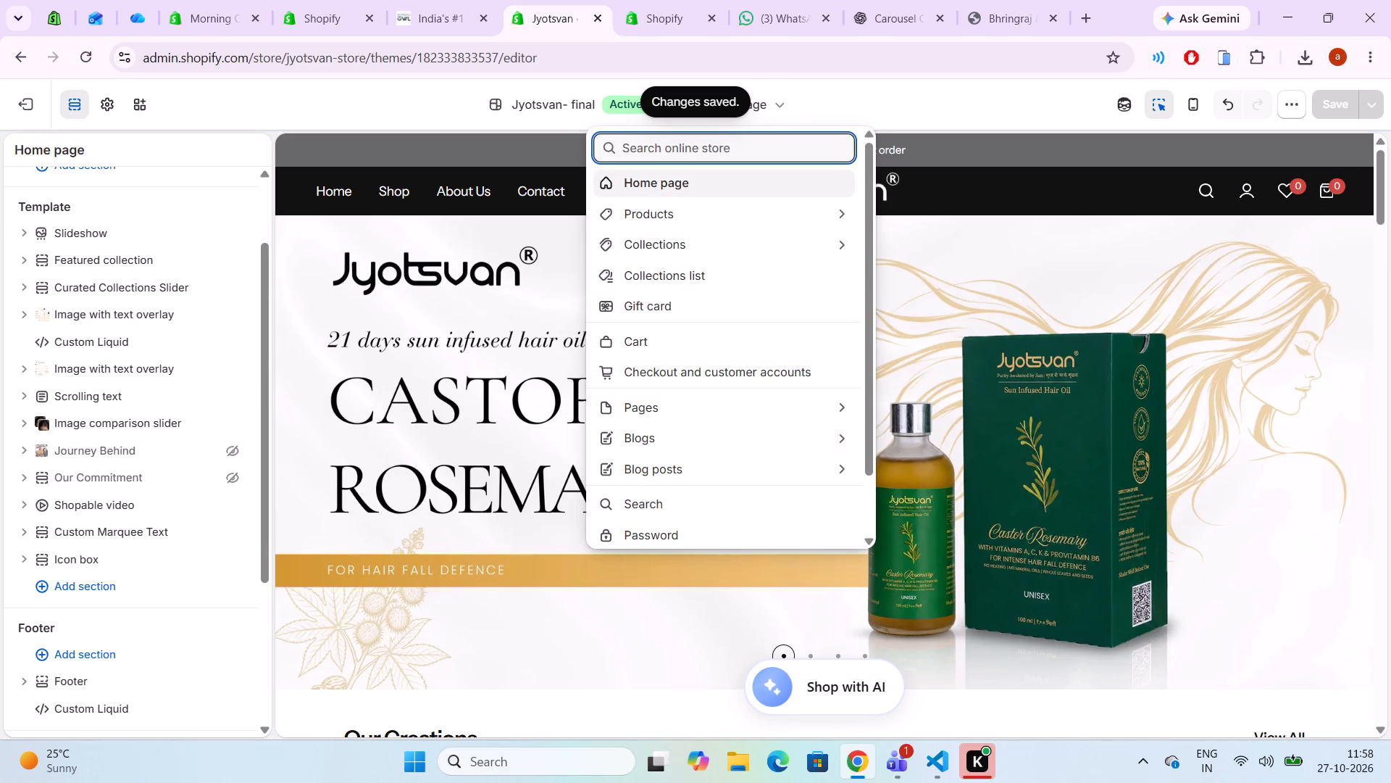
{"action": "left_click", "coordinate": [667, 411]}
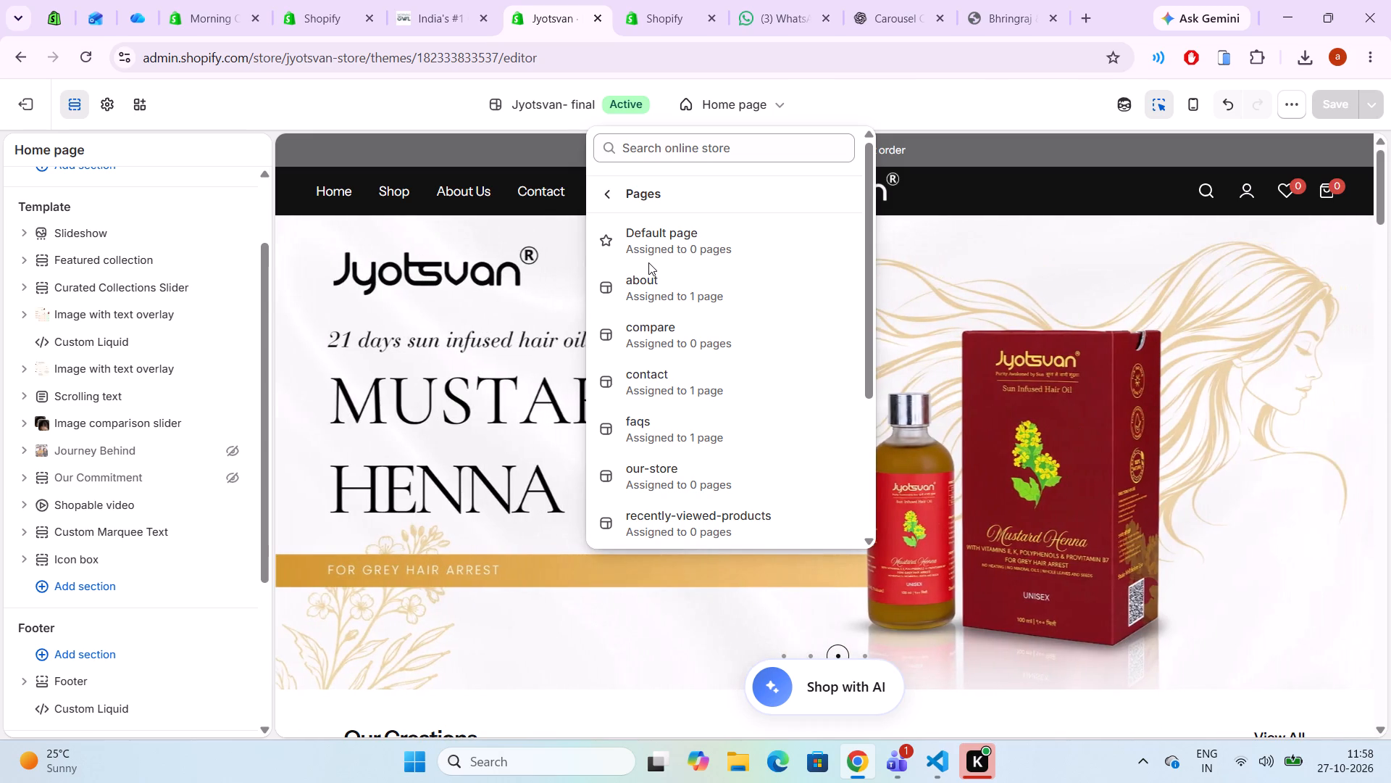
{"action": "left_click", "coordinate": [646, 284]}
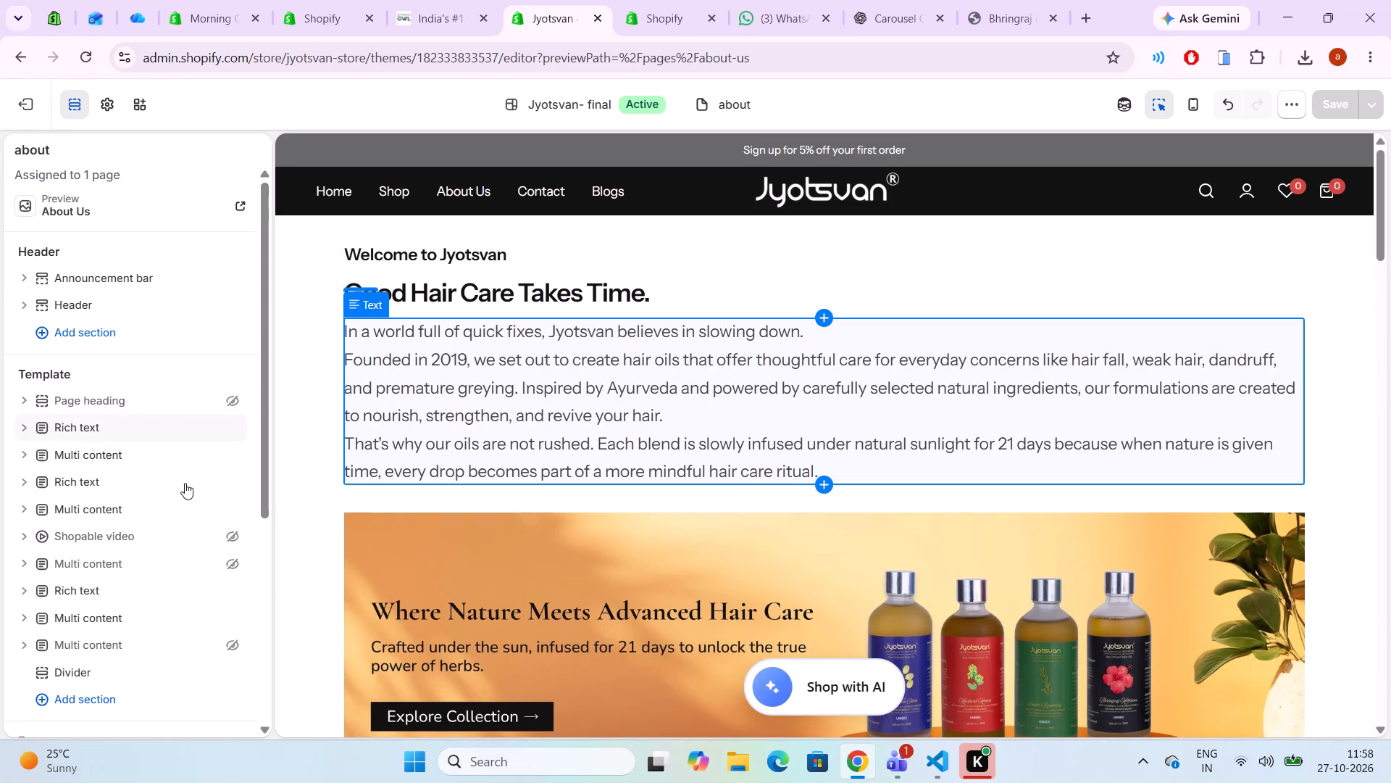
{"action": "scroll", "coordinate": [181, 622], "scroll_direction": "down", "scroll_amount": 1}
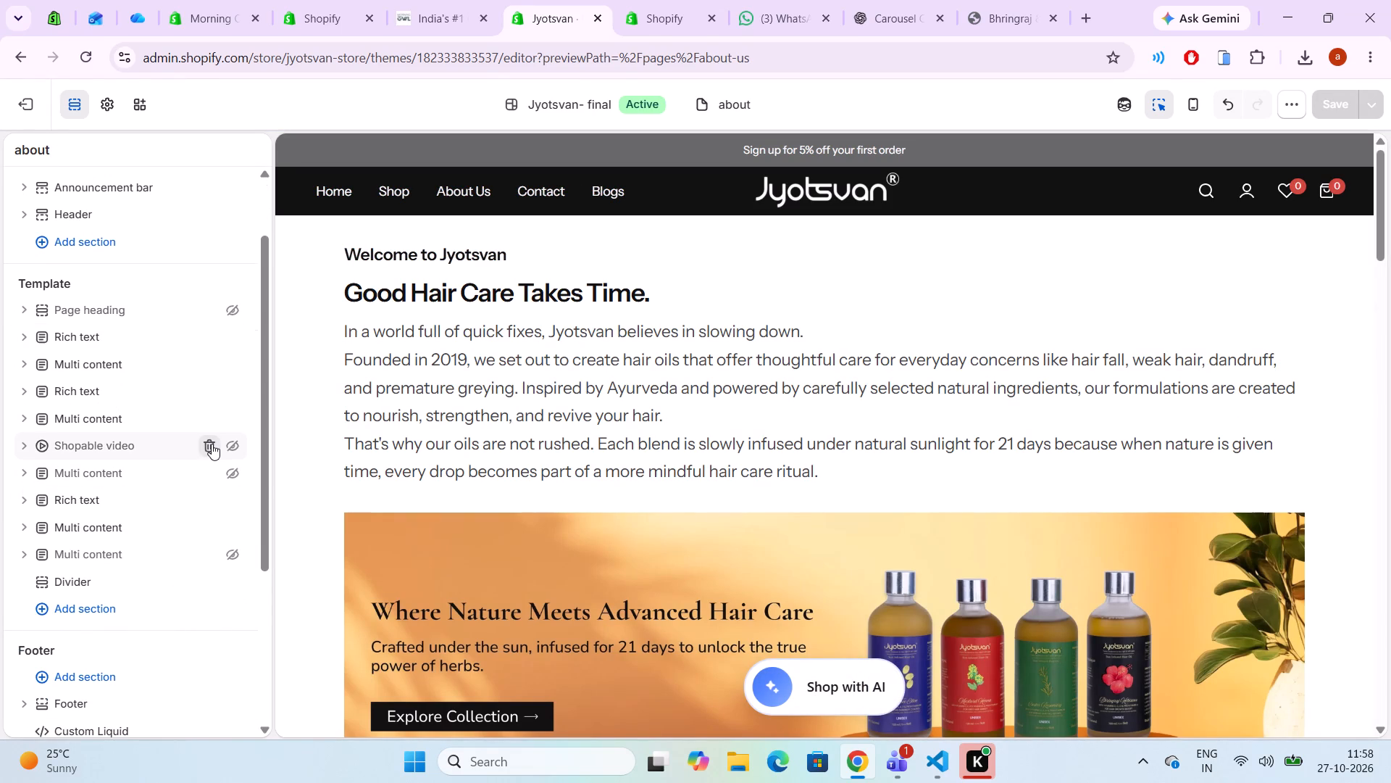
{"action": "left_click", "coordinate": [212, 444]}
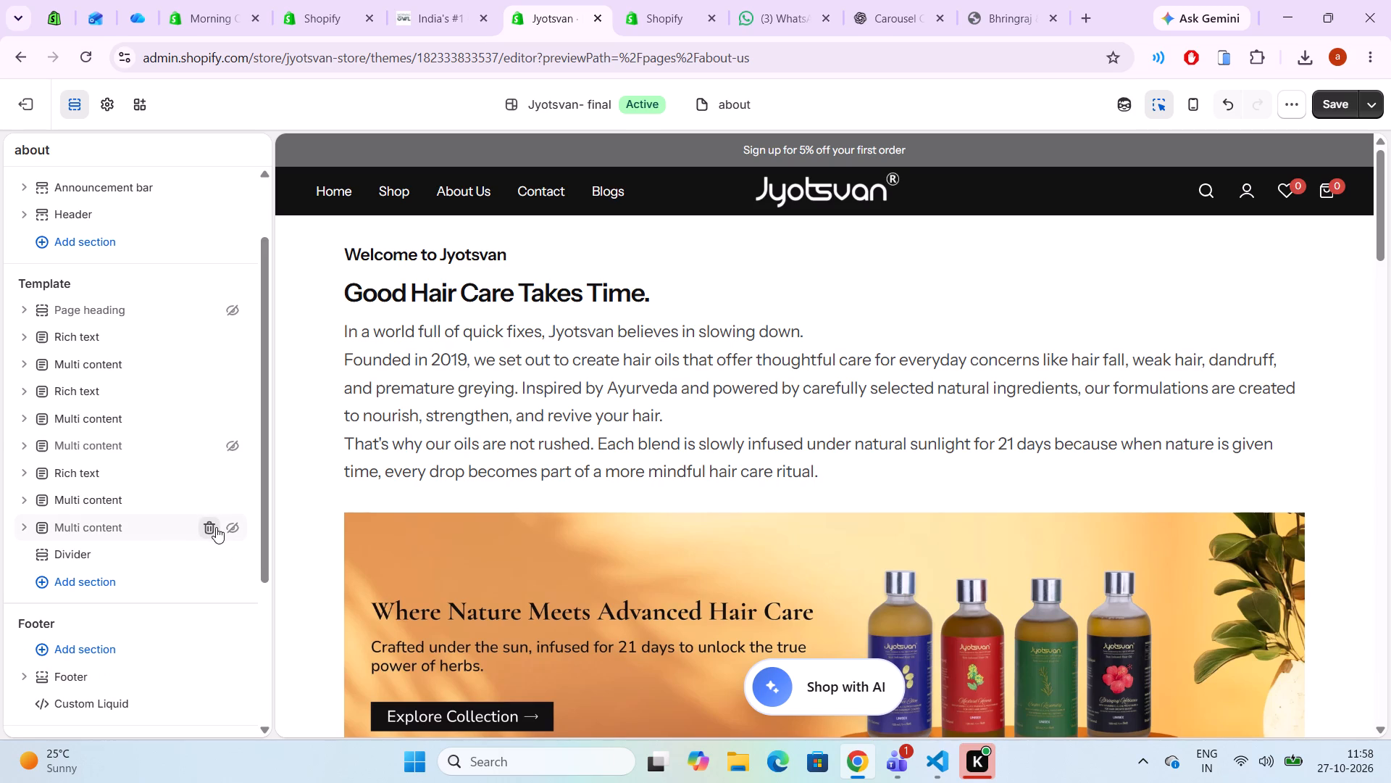
{"action": "left_click", "coordinate": [216, 527]}
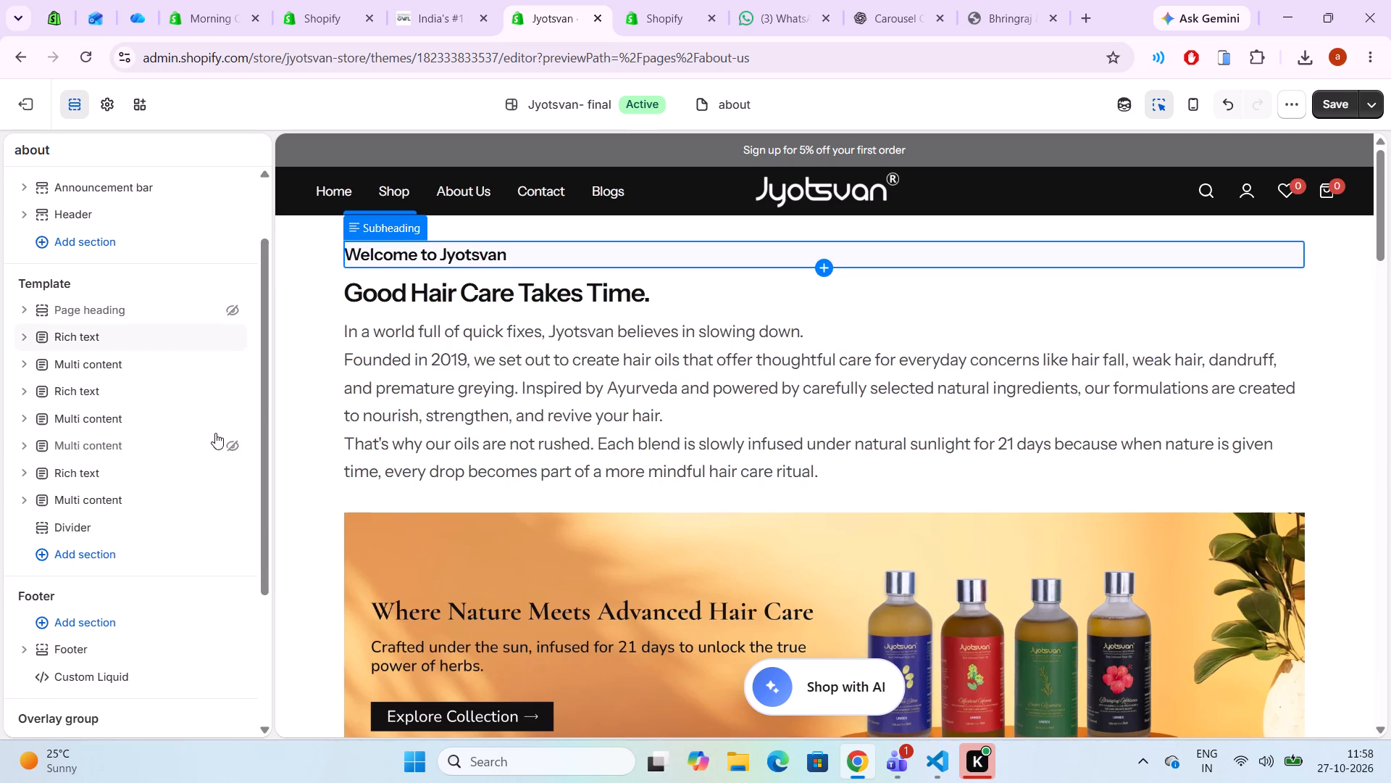
{"action": "left_click", "coordinate": [204, 449]}
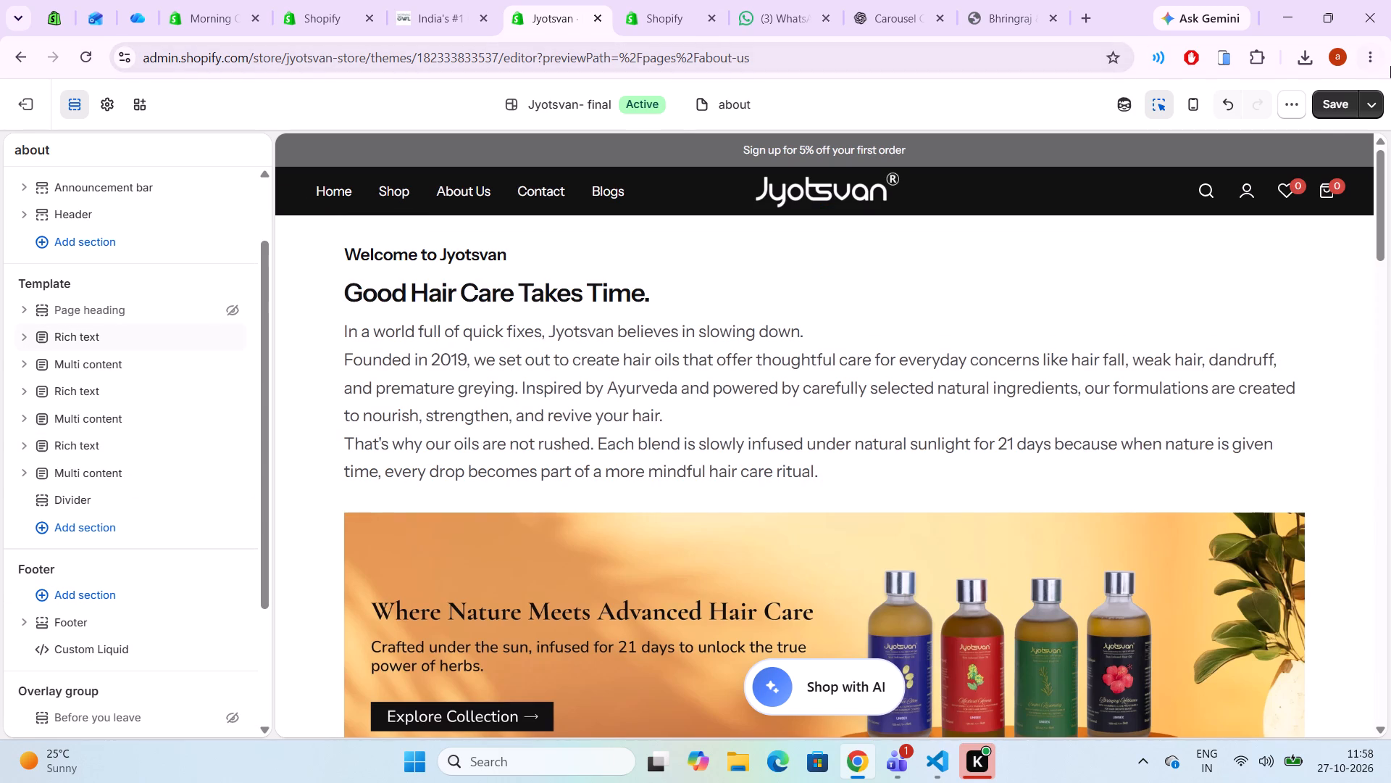
{"action": "left_click", "coordinate": [1327, 104]}
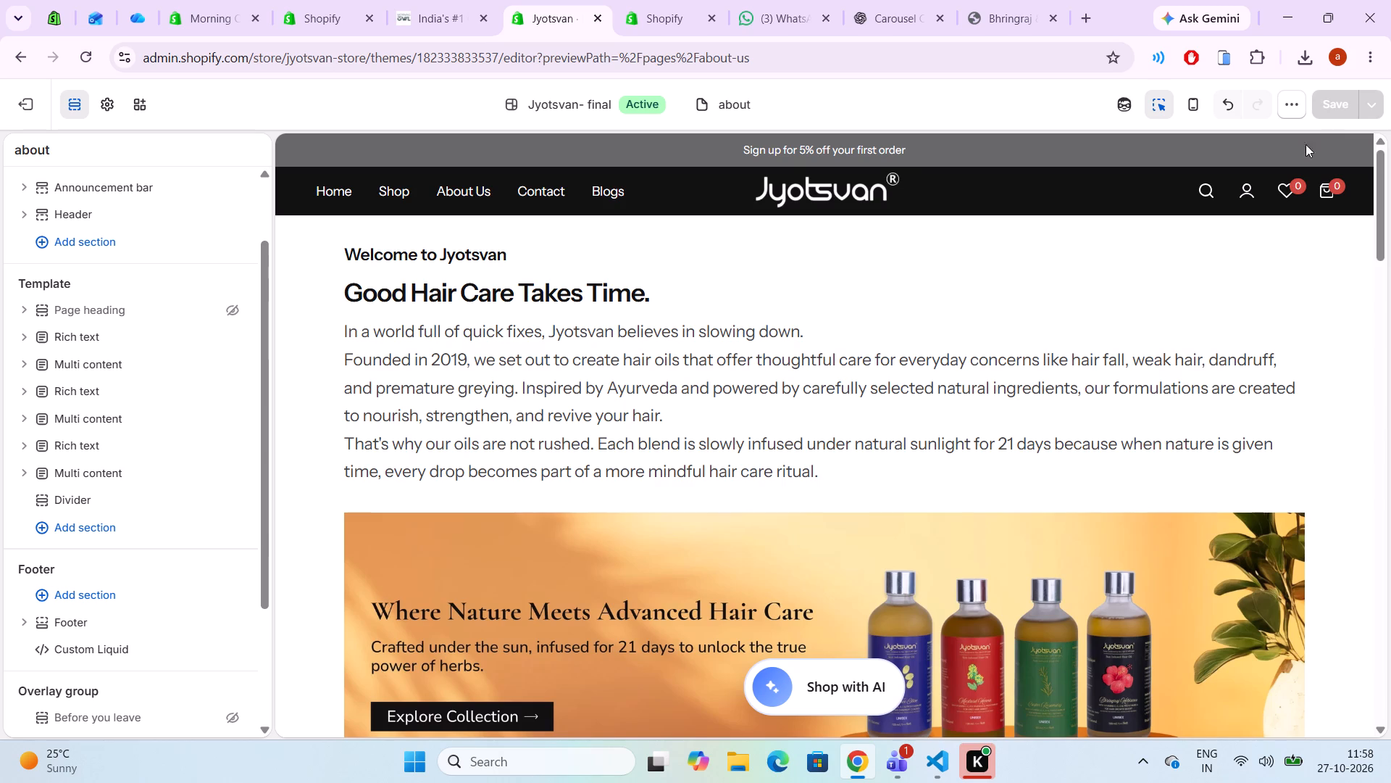
Switch to the live storefront's Bhringraj & Hibiscus product page and reload it with the latest template changes.
{"action": "left_click", "coordinate": [979, 11]}
{"action": "double_click", "coordinate": [83, 55]}
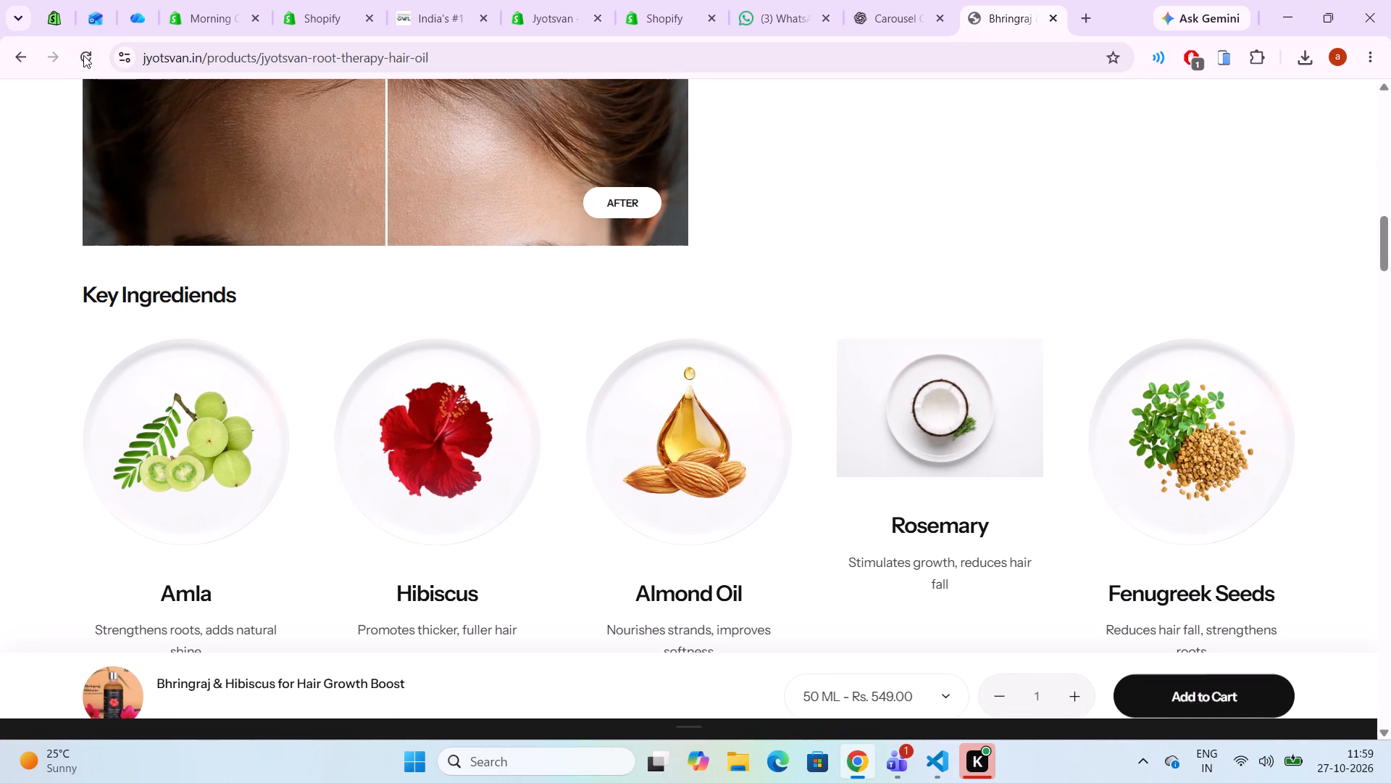
{"action": "scroll", "coordinate": [208, 354], "scroll_direction": "up", "scroll_amount": 4}
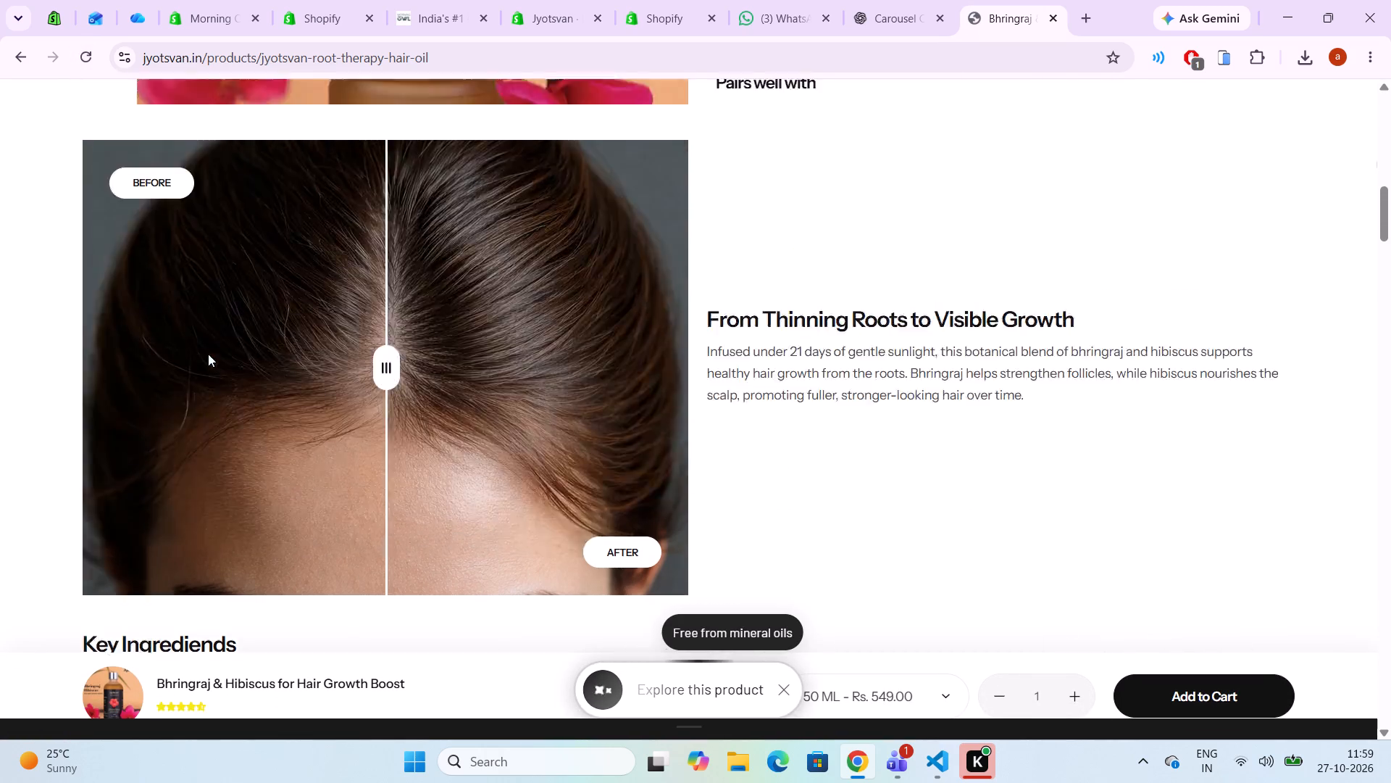
{"action": "scroll", "coordinate": [208, 354], "scroll_direction": "up", "scroll_amount": 9}
{"action": "left_click", "coordinate": [78, 65]}
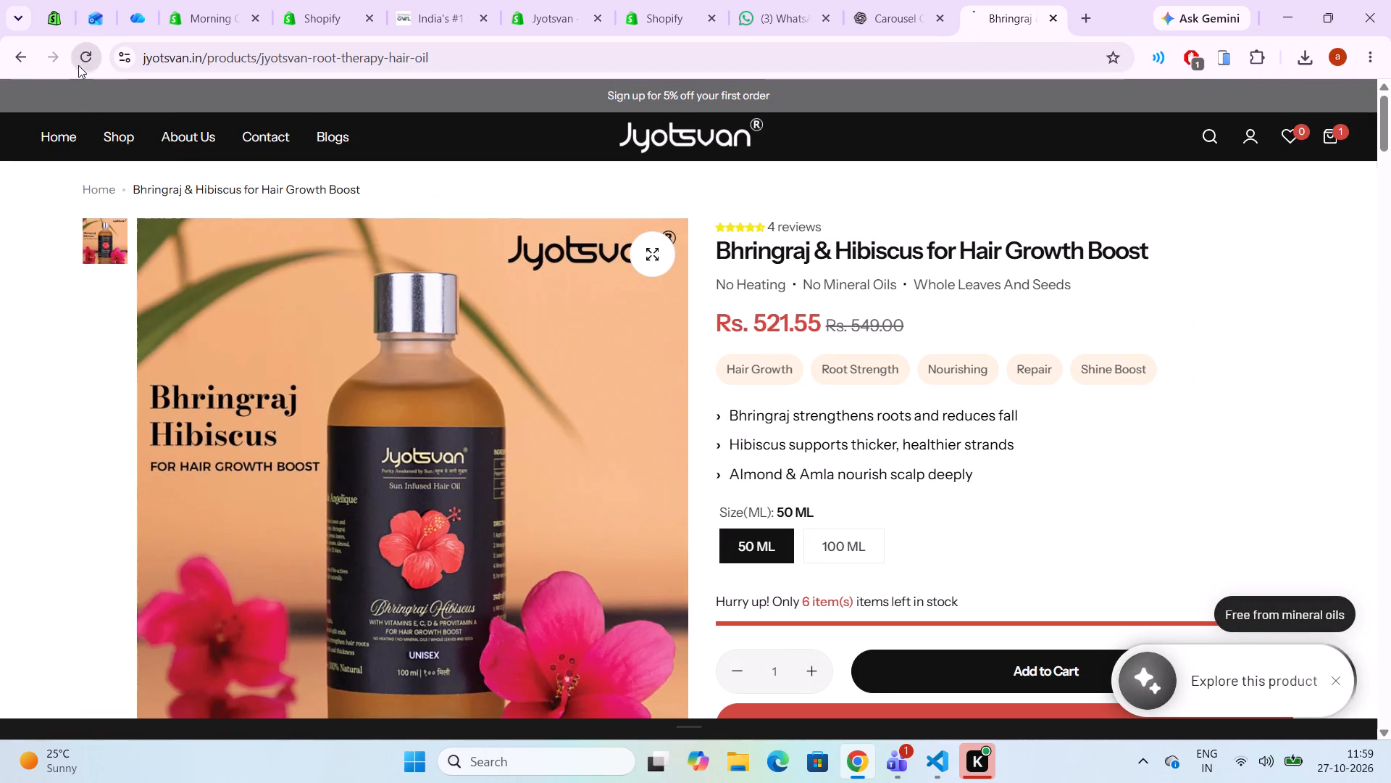
Open the live store's Home page and examine its section order and content through to the footer, dismissing the AI shopping prompt.
{"action": "left_click", "coordinate": [669, 126]}
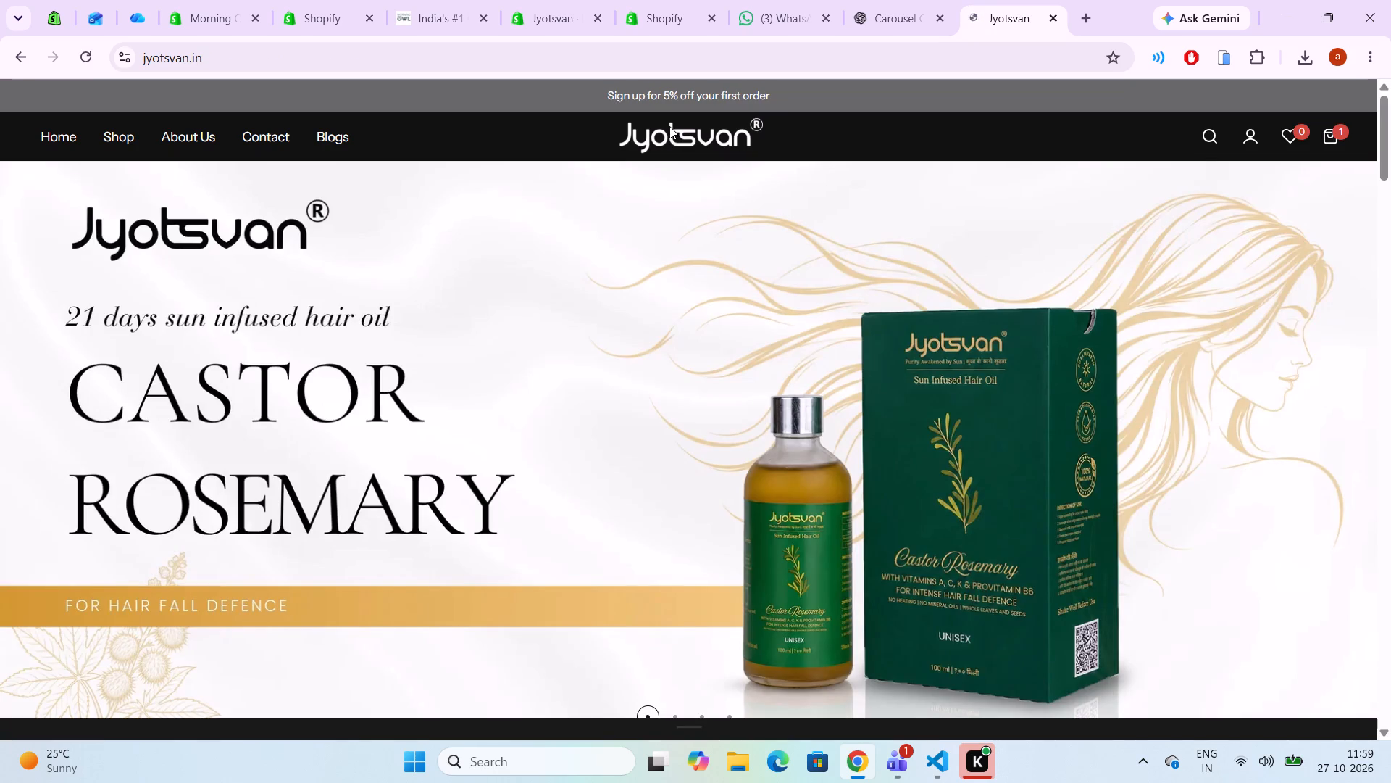
{"action": "scroll", "coordinate": [520, 408], "scroll_direction": "down", "scroll_amount": 6}
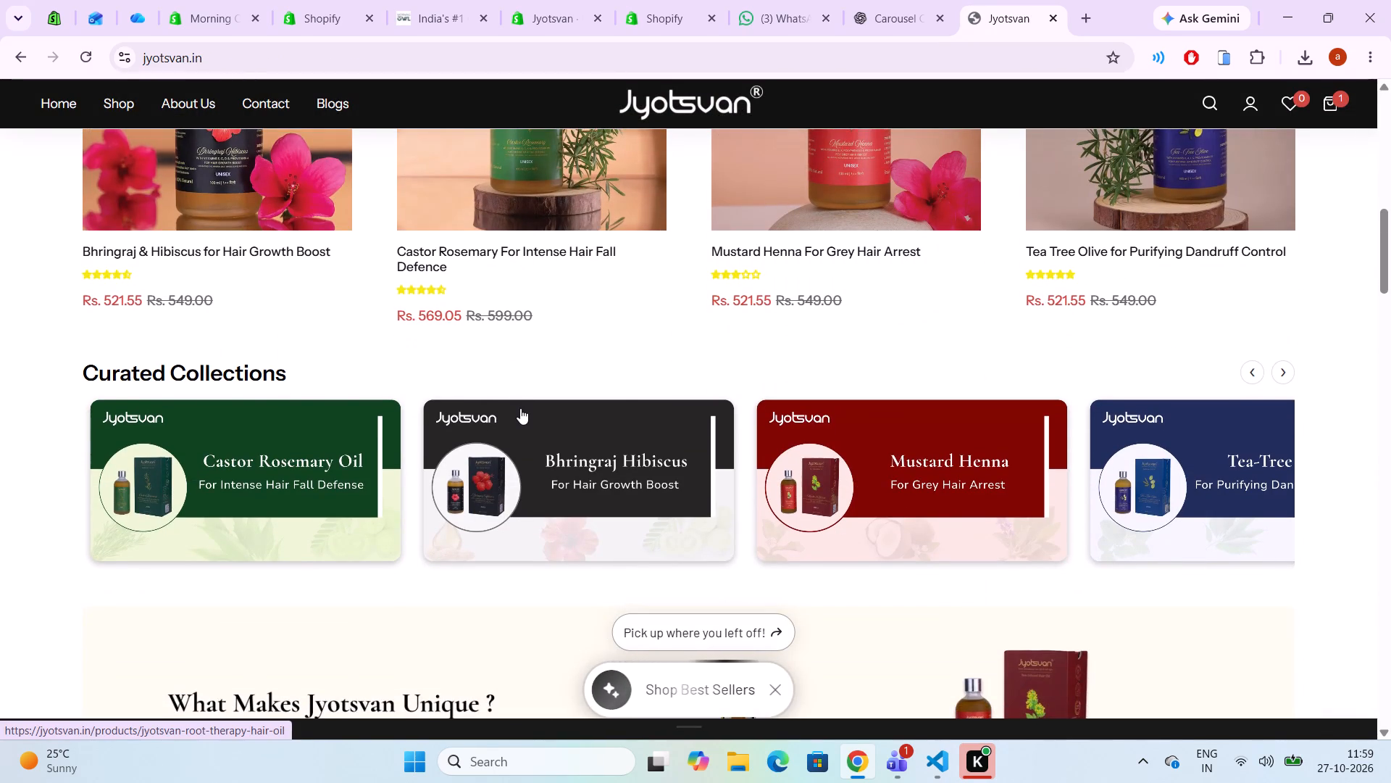
{"action": "scroll", "coordinate": [520, 408], "scroll_direction": "down", "scroll_amount": 4}
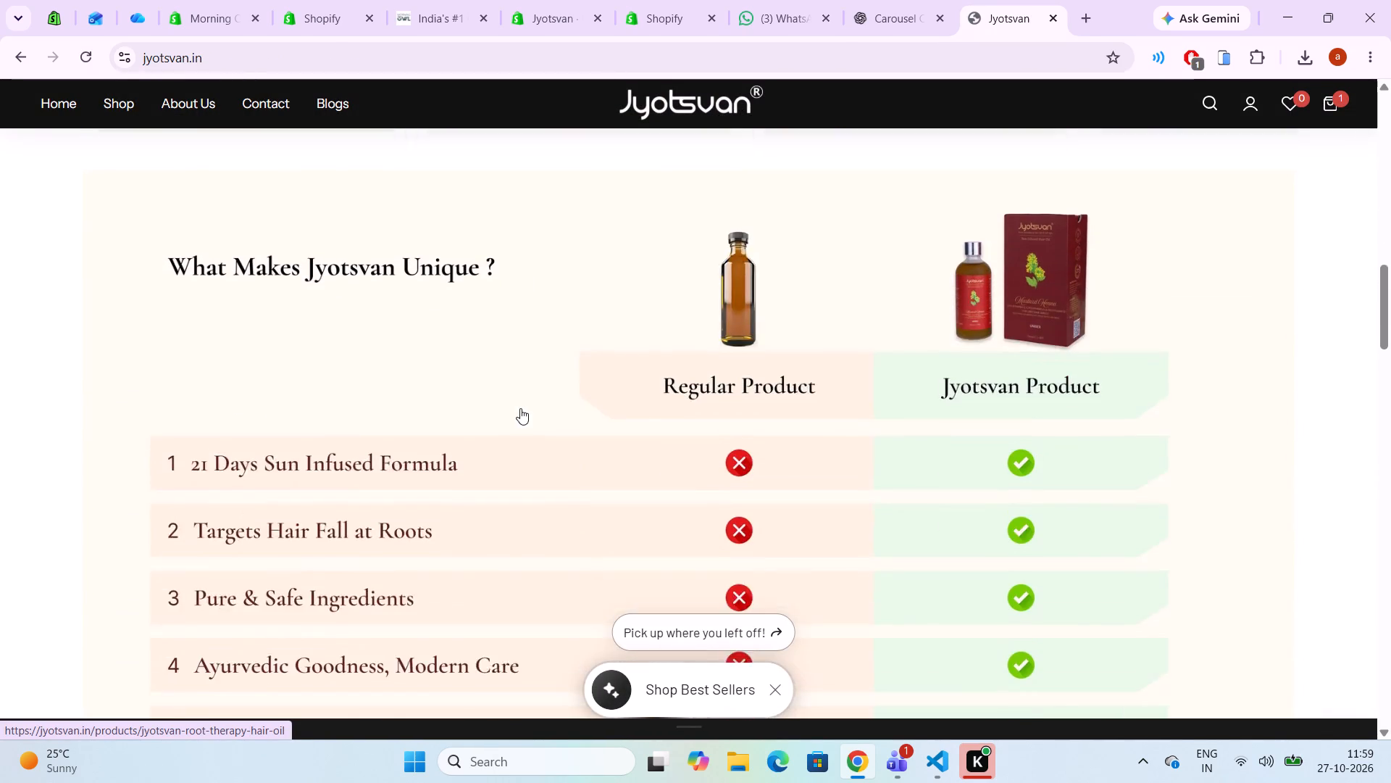
{"action": "scroll", "coordinate": [520, 408], "scroll_direction": "down", "scroll_amount": 3}
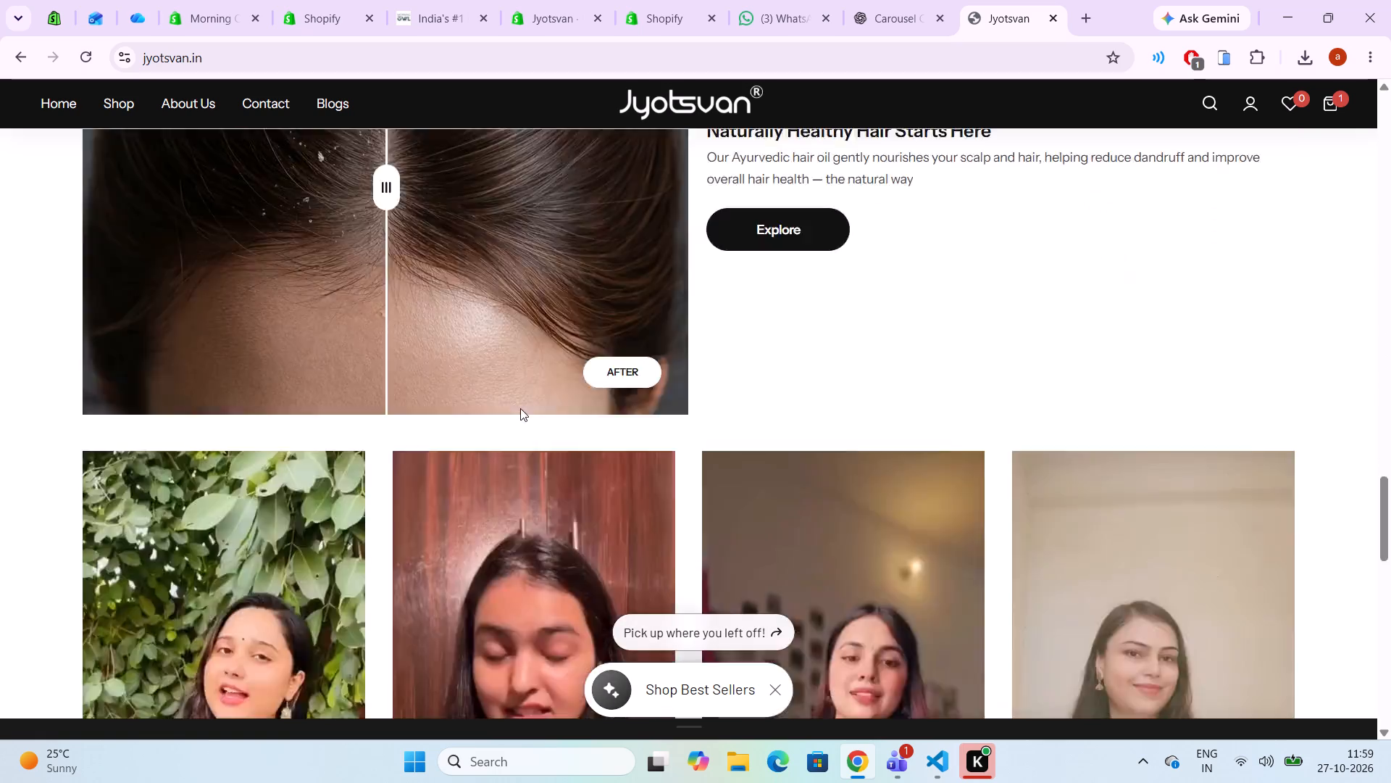
{"action": "scroll", "coordinate": [520, 408], "scroll_direction": "down", "scroll_amount": 1}
{"action": "scroll", "coordinate": [520, 408], "scroll_direction": "up", "scroll_amount": 2}
{"action": "scroll", "coordinate": [520, 408], "scroll_direction": "down", "scroll_amount": 1}
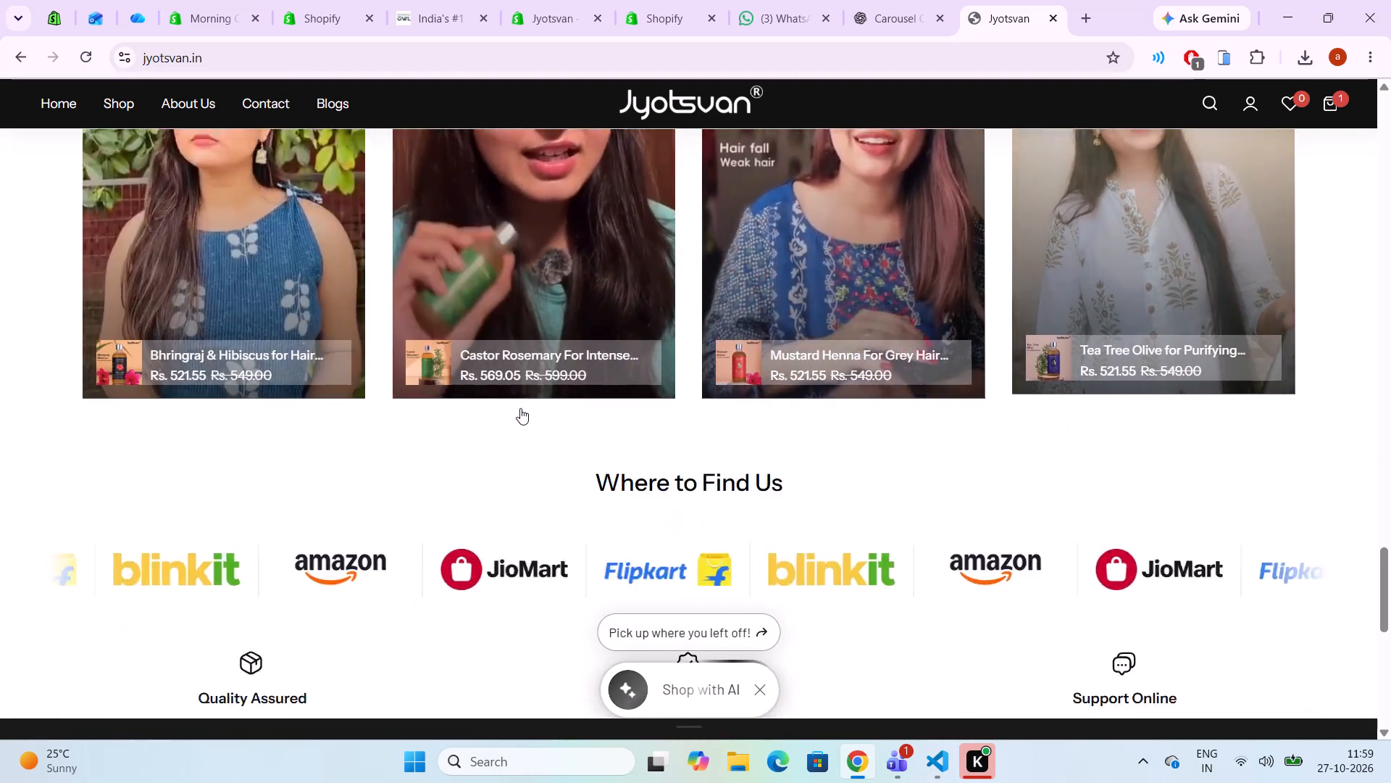
{"action": "scroll", "coordinate": [520, 408], "scroll_direction": "down", "scroll_amount": 4}
{"action": "scroll", "coordinate": [520, 408], "scroll_direction": "up", "scroll_amount": 6}
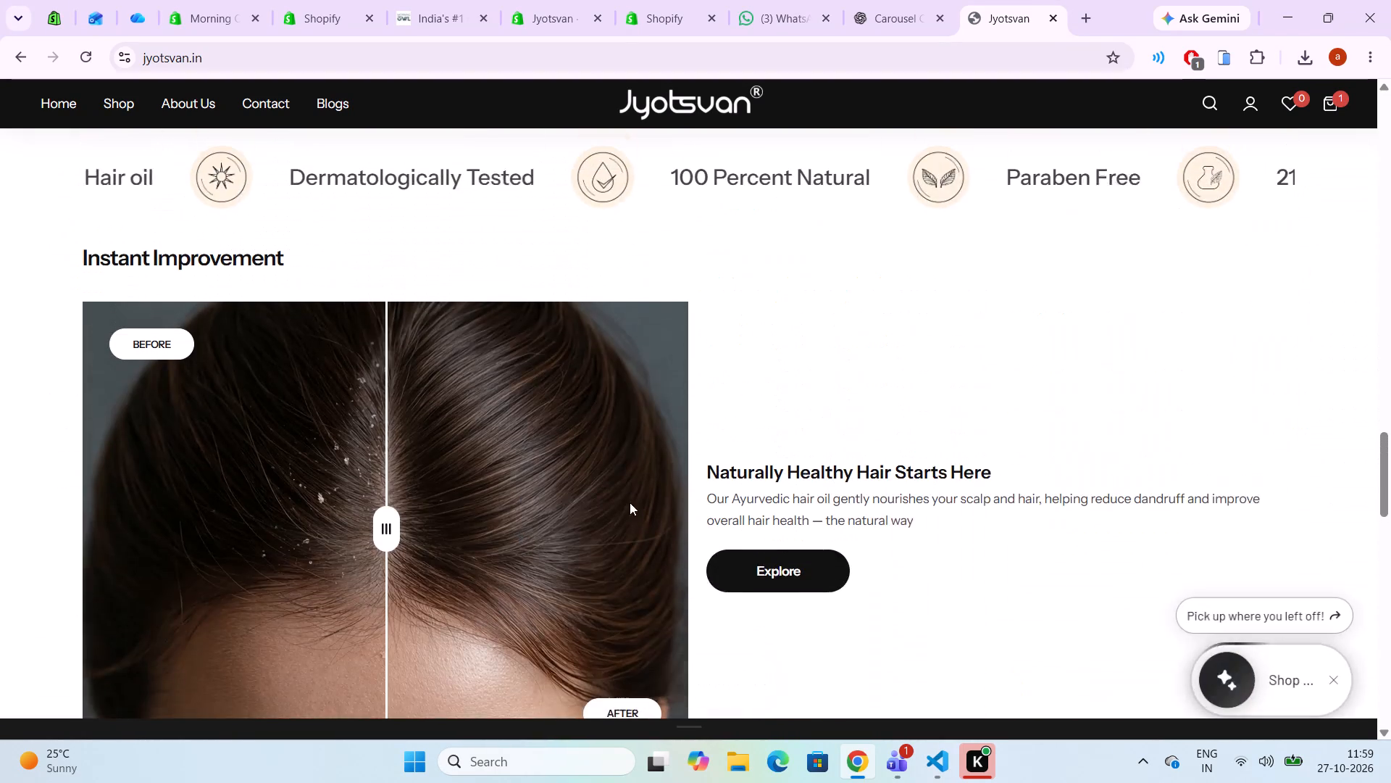
{"action": "scroll", "coordinate": [618, 640], "scroll_direction": "down", "scroll_amount": 8}
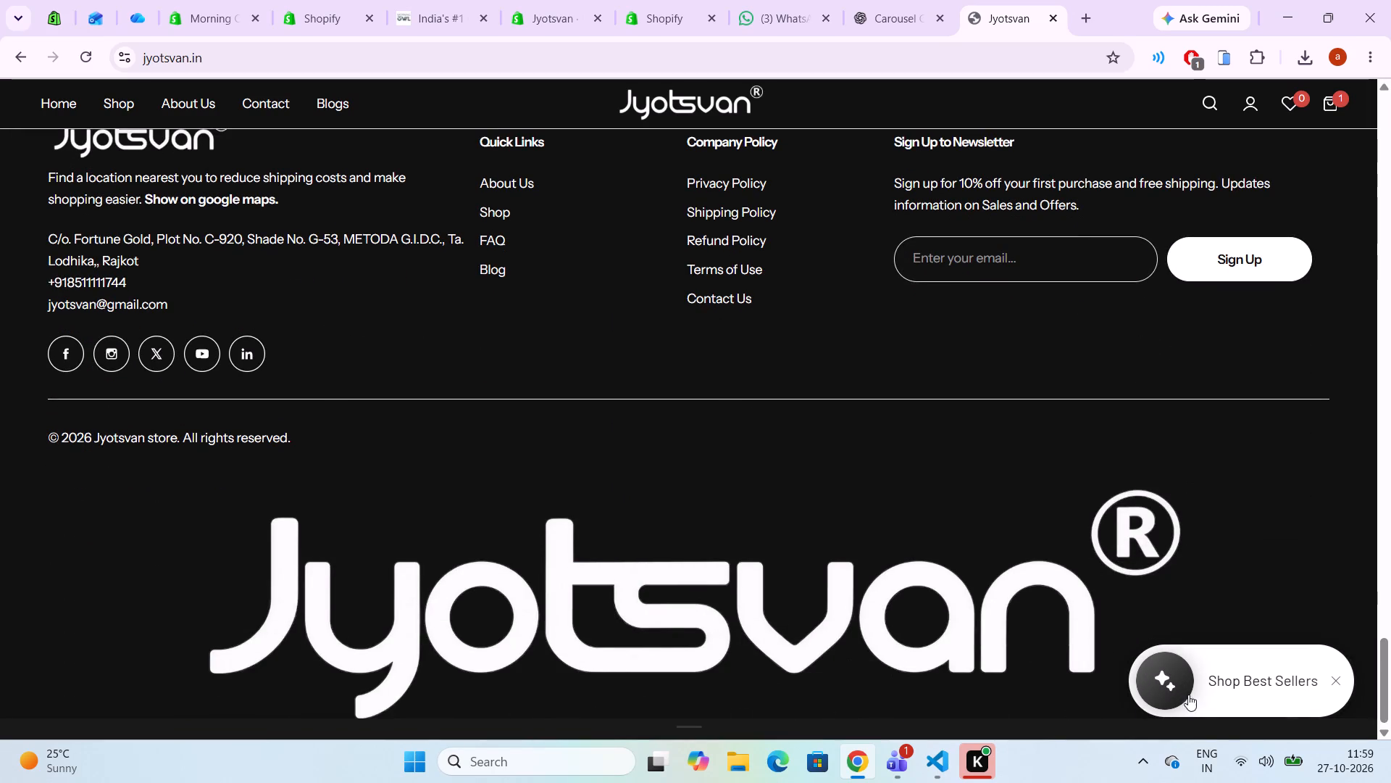
{"action": "left_click", "coordinate": [1338, 684]}
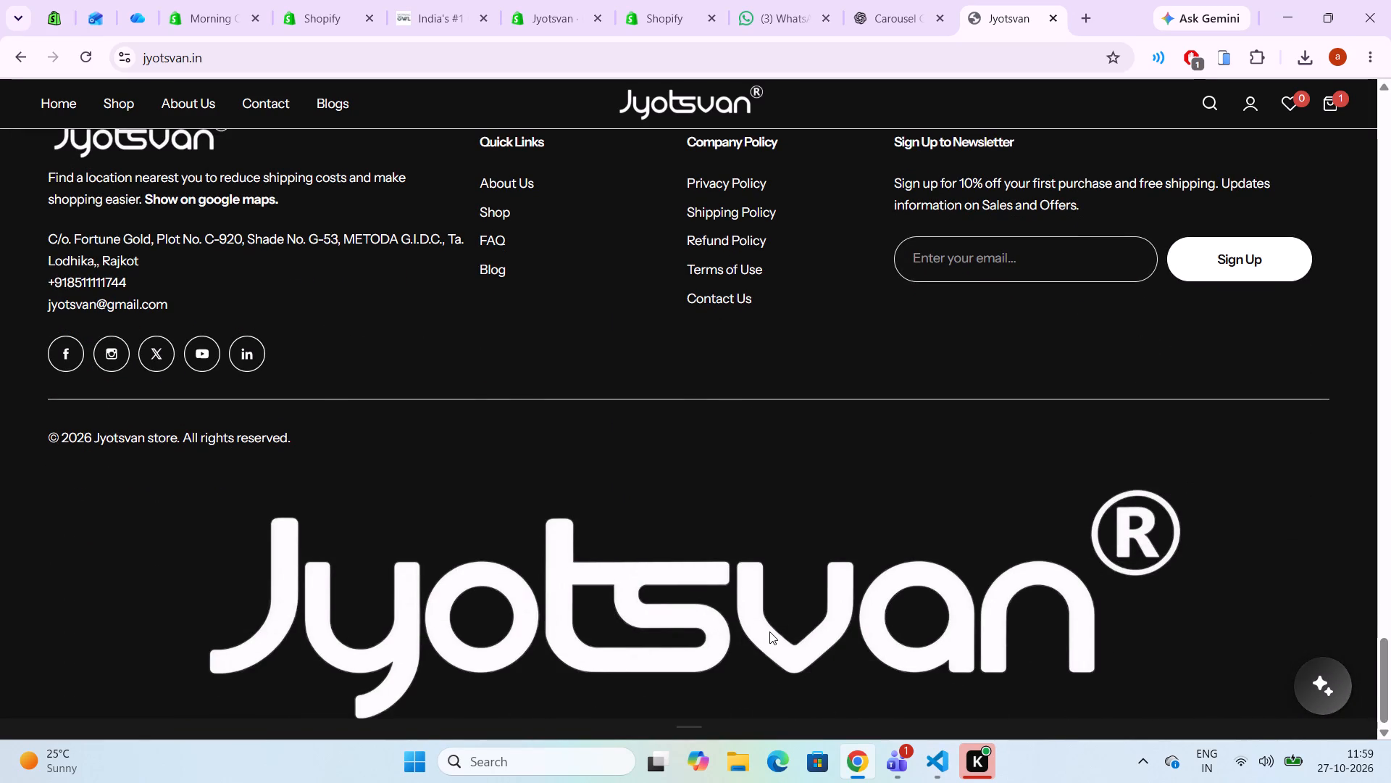
{"action": "scroll", "coordinate": [769, 631], "scroll_direction": "up", "scroll_amount": 16}
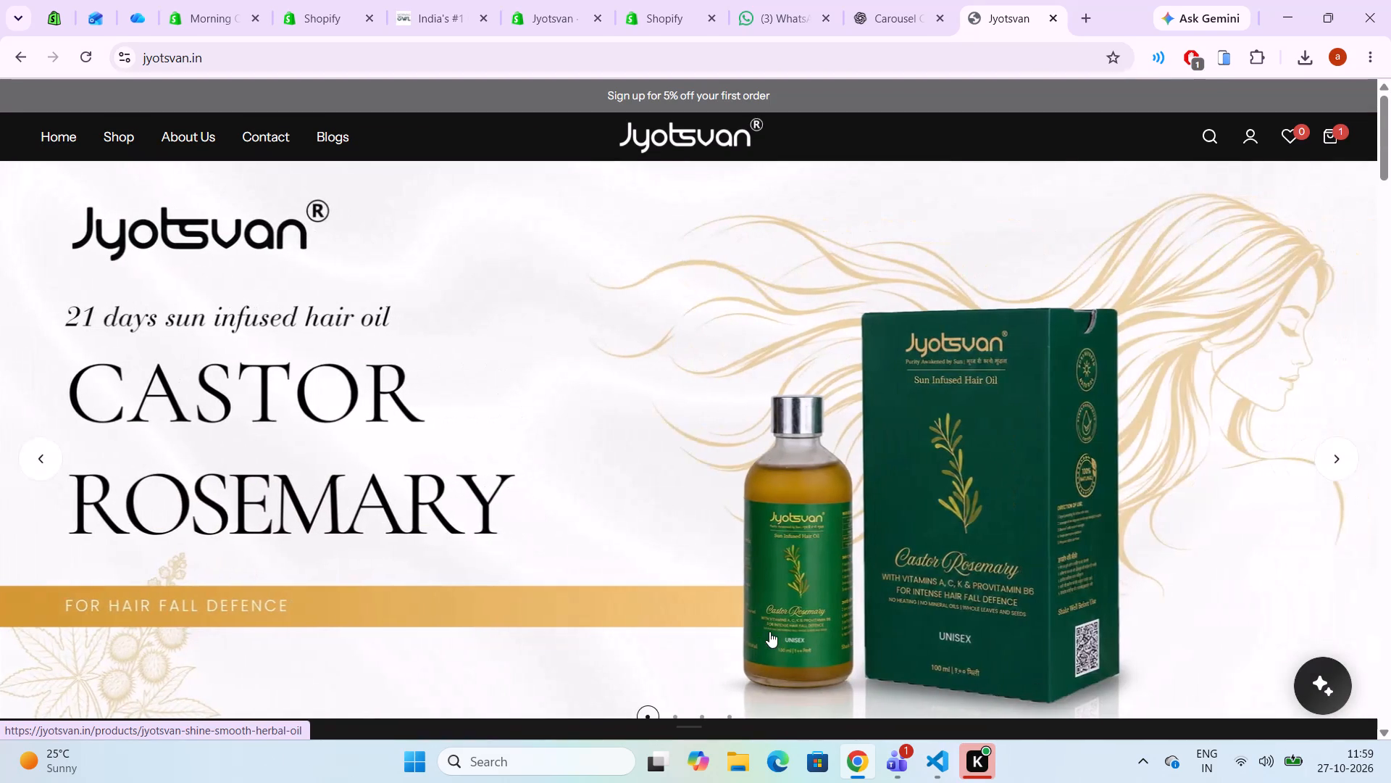
{"action": "scroll", "coordinate": [769, 631], "scroll_direction": "up", "scroll_amount": 5}
Open the Bhringraj & Hibiscus product from Our Creations and examine its live page through the customer reviews.
{"action": "scroll", "coordinate": [554, 648], "scroll_direction": "down", "scroll_amount": 5}
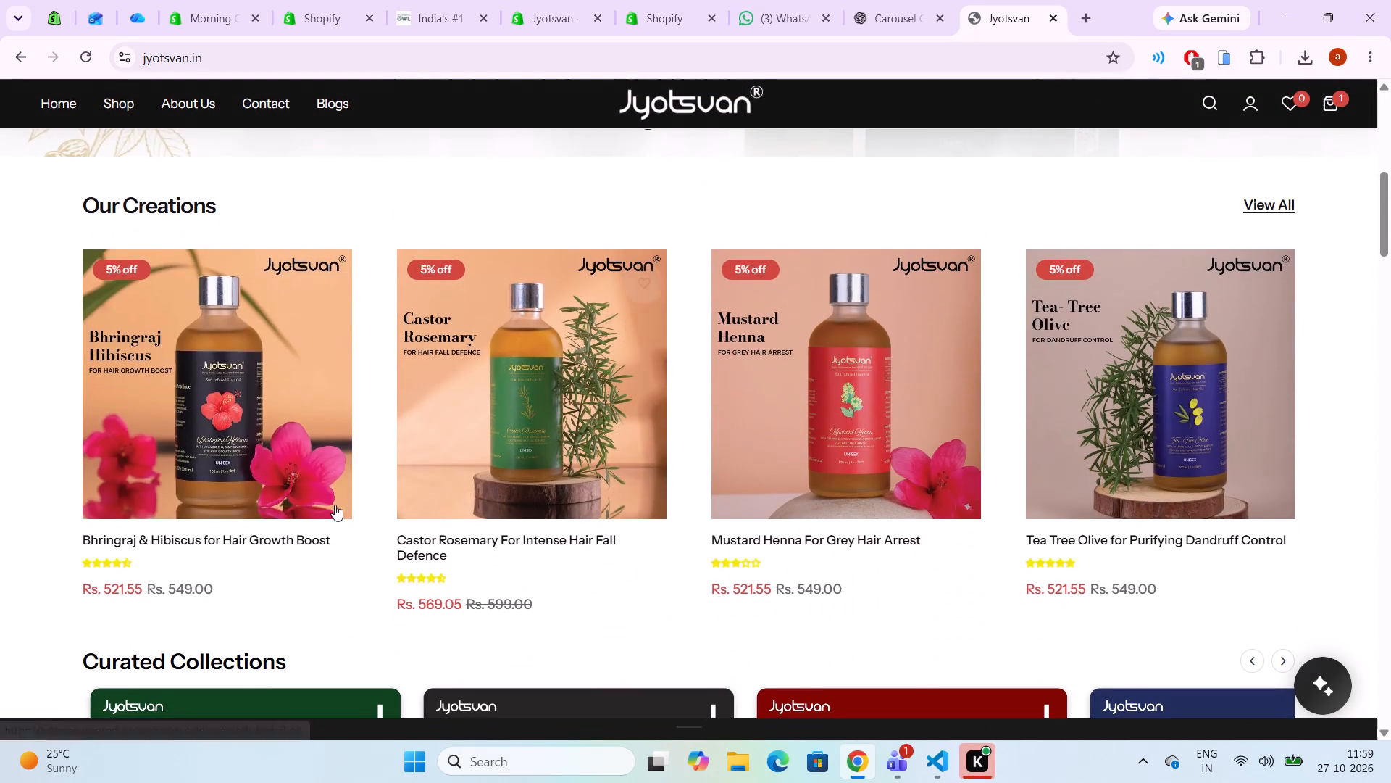
{"action": "left_click", "coordinate": [254, 478]}
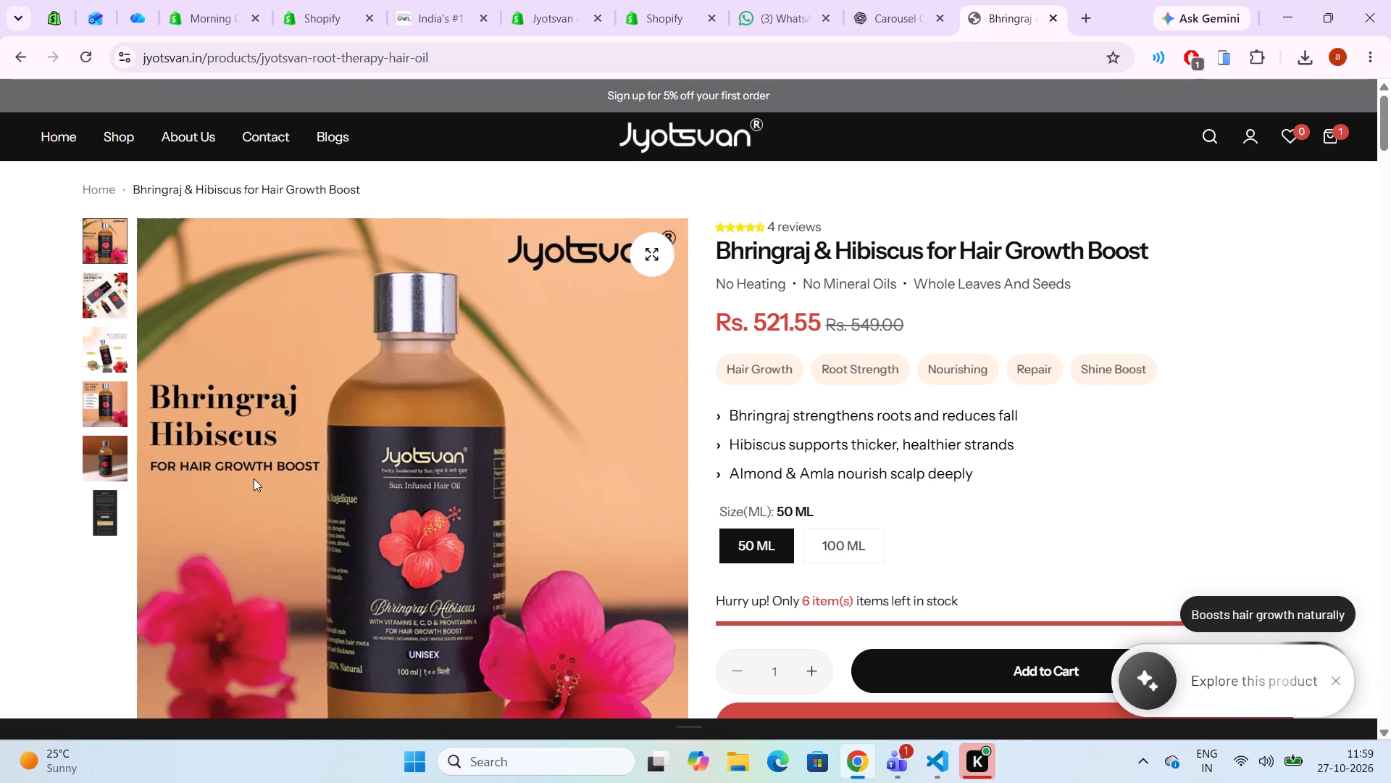
{"action": "scroll", "coordinate": [477, 547], "scroll_direction": "down", "scroll_amount": 5}
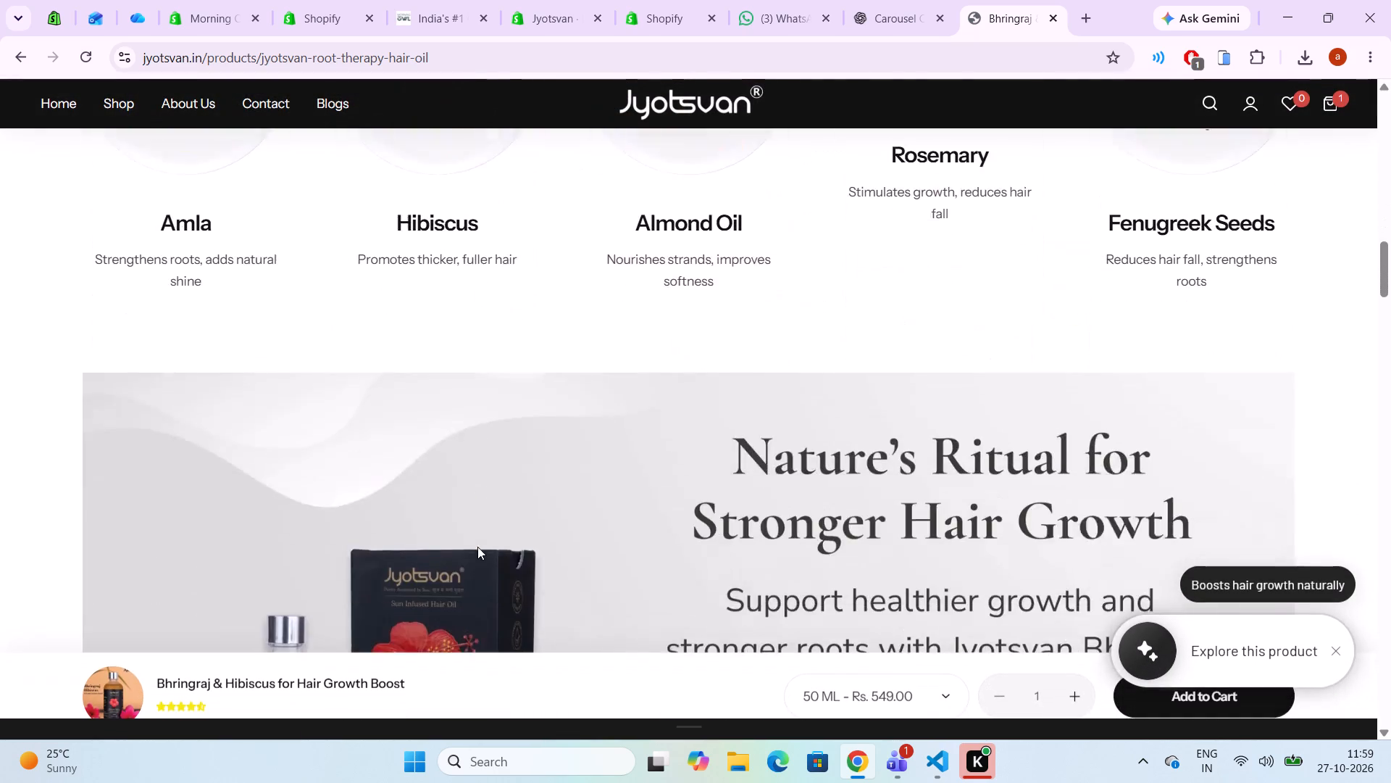
{"action": "scroll", "coordinate": [477, 547], "scroll_direction": "down", "scroll_amount": 6}
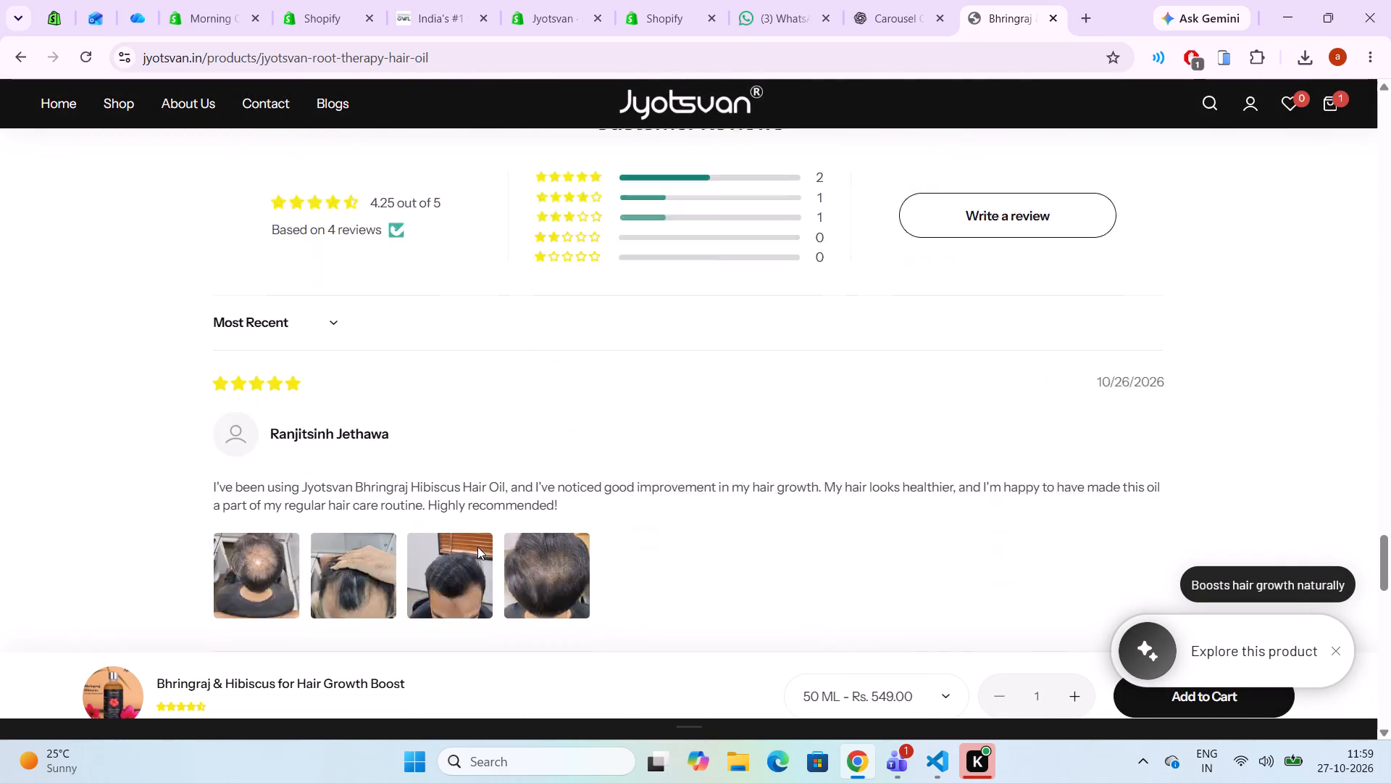
{"action": "scroll", "coordinate": [477, 547], "scroll_direction": "down", "scroll_amount": 4}
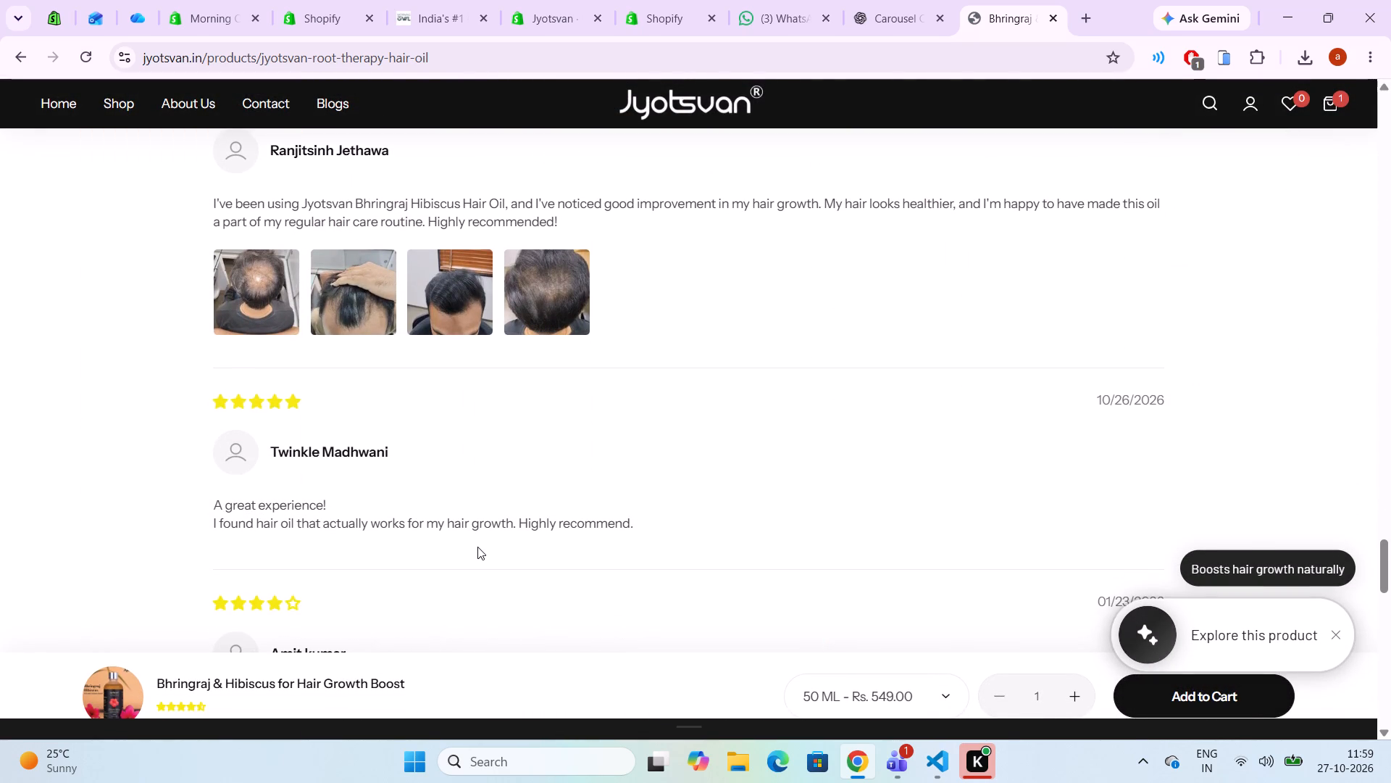
{"action": "scroll", "coordinate": [477, 547], "scroll_direction": "down", "scroll_amount": 2}
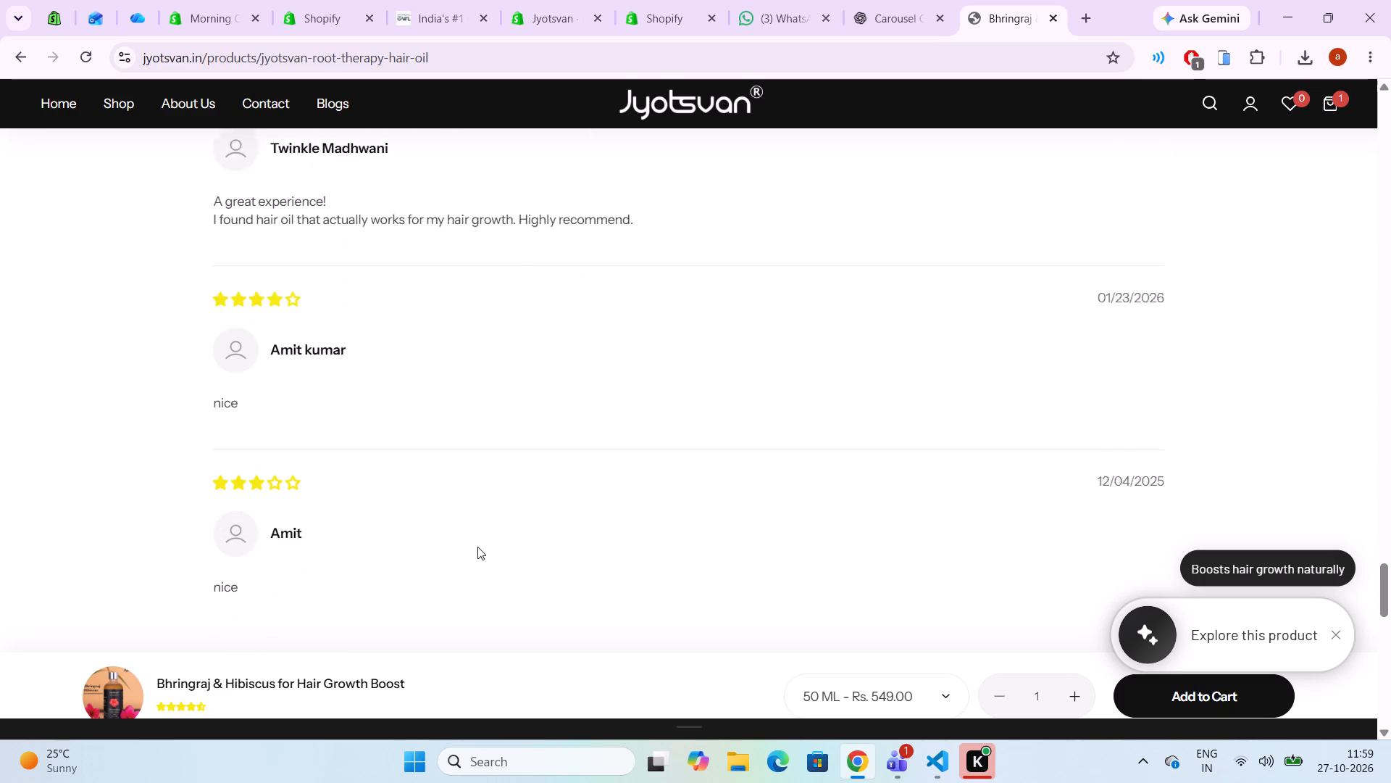
{"action": "scroll", "coordinate": [477, 547], "scroll_direction": "up", "scroll_amount": 4}
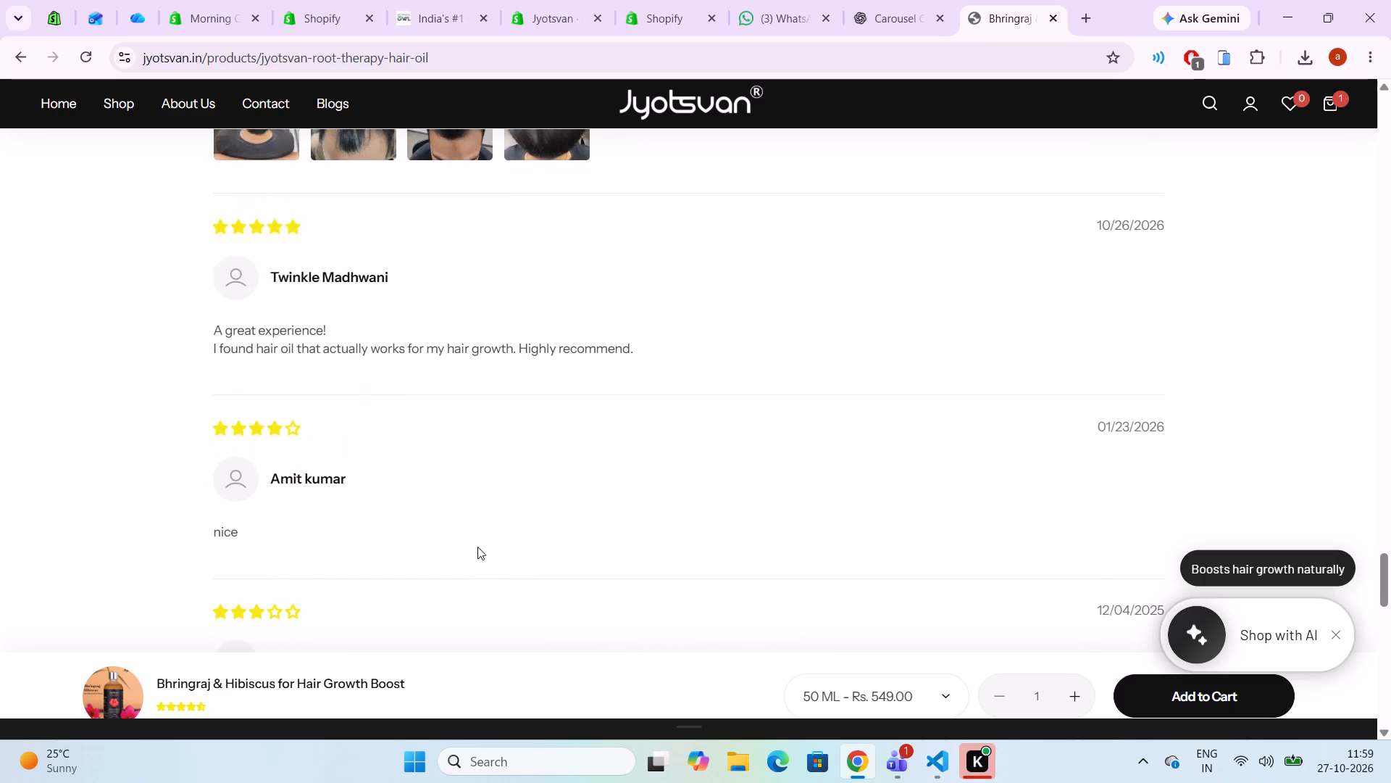
{"action": "scroll", "coordinate": [477, 547], "scroll_direction": "up", "scroll_amount": 7}
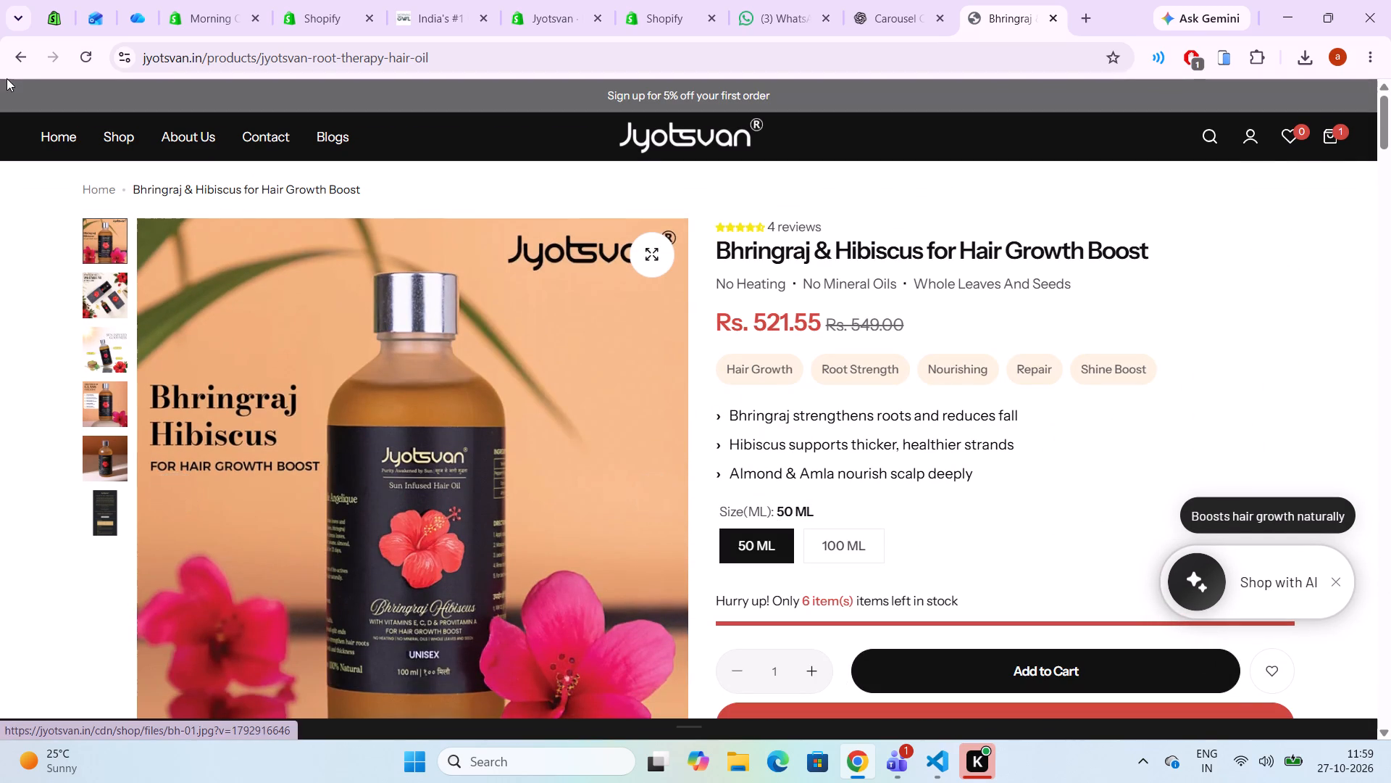
Return to the Home page, open the Castor Rosemary product, and examine its live page sections, testimonials and customer reviews.
{"action": "left_click", "coordinate": [17, 48]}
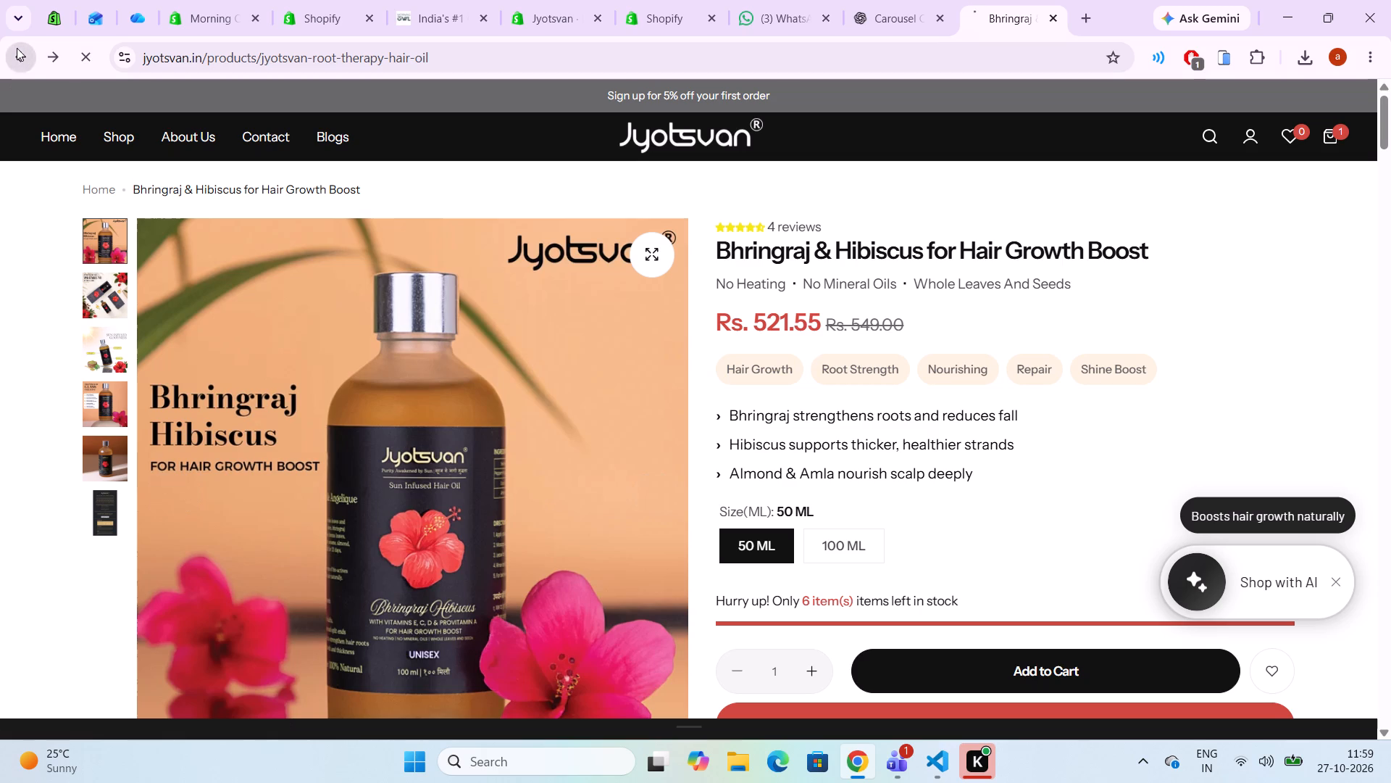
{"action": "scroll", "coordinate": [246, 413], "scroll_direction": "down", "scroll_amount": 1}
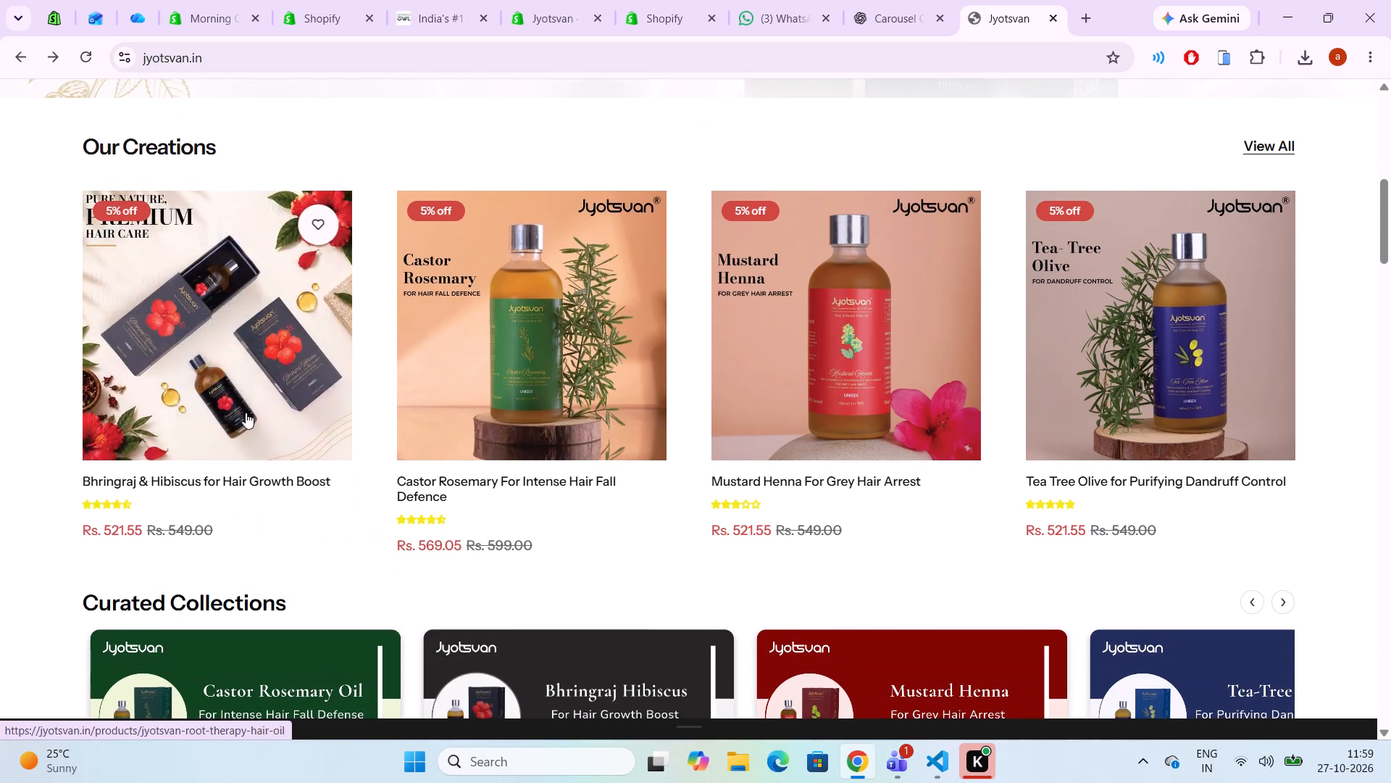
{"action": "left_click", "coordinate": [550, 413]}
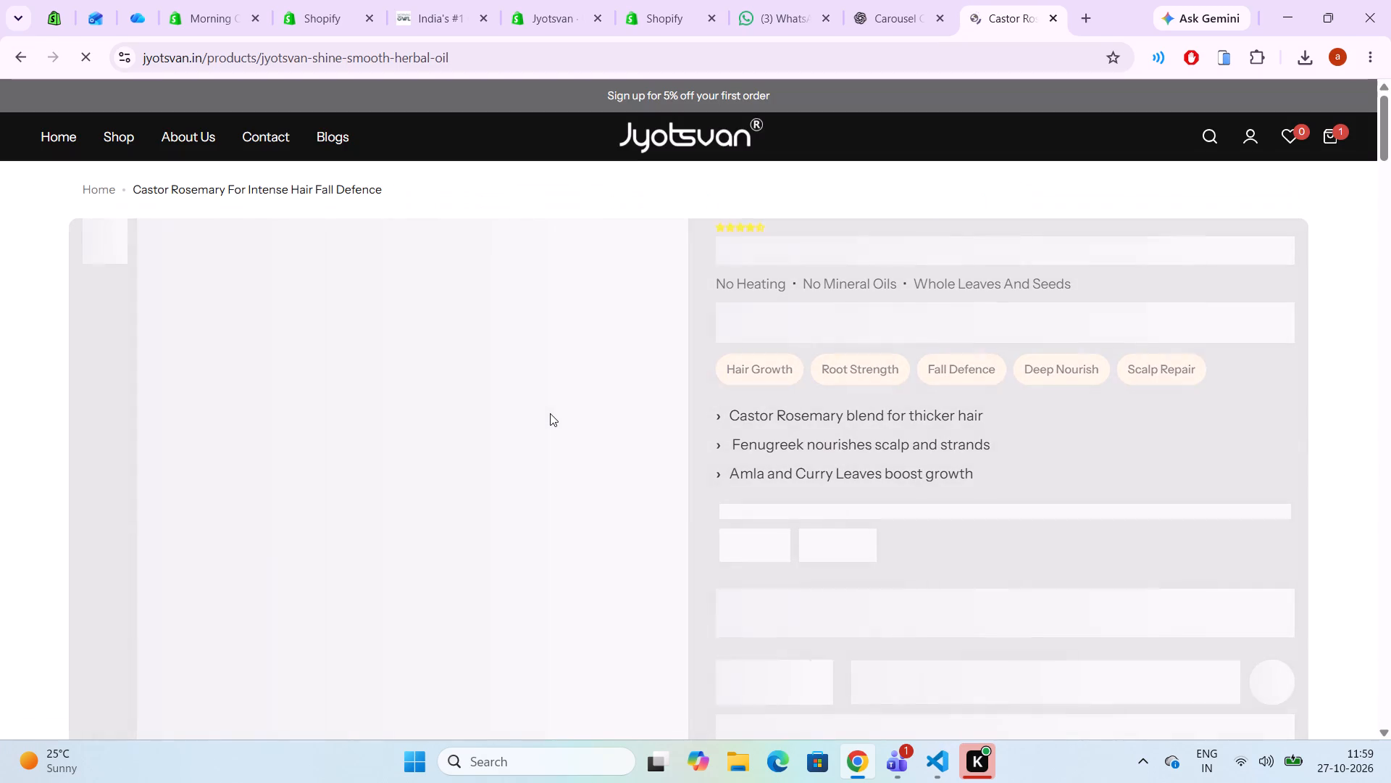
{"action": "scroll", "coordinate": [550, 413], "scroll_direction": "down", "scroll_amount": 1}
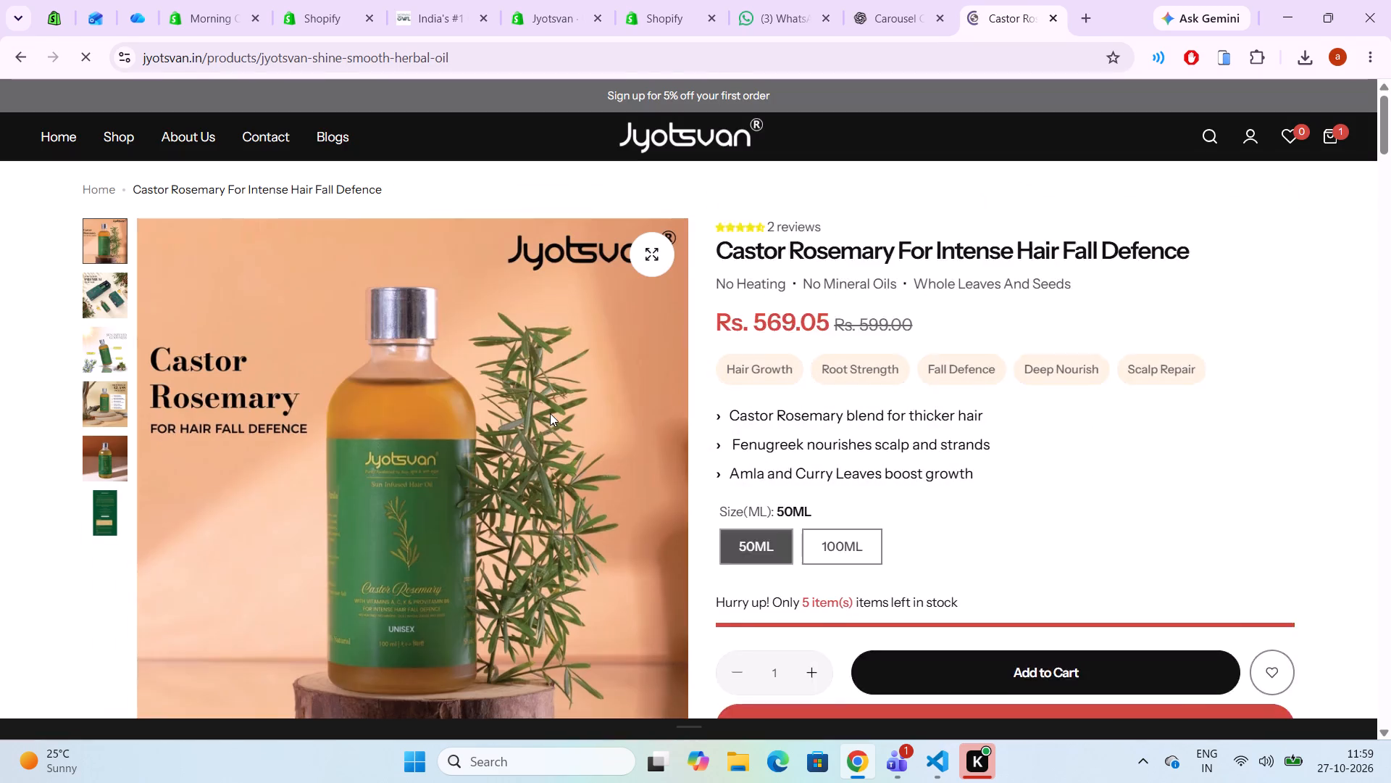
{"action": "scroll", "coordinate": [550, 413], "scroll_direction": "down", "scroll_amount": 5}
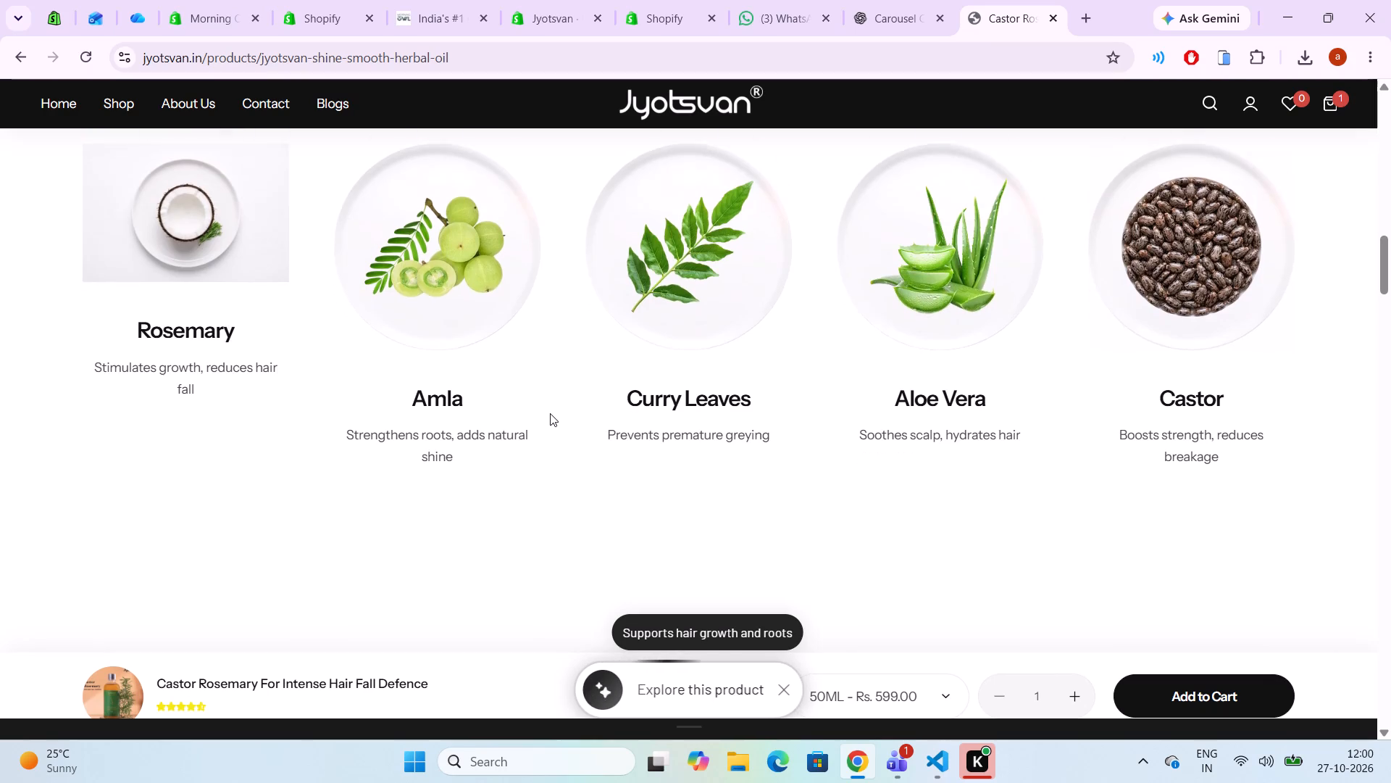
{"action": "scroll", "coordinate": [550, 413], "scroll_direction": "down", "scroll_amount": 2}
{"action": "scroll", "coordinate": [550, 413], "scroll_direction": "up", "scroll_amount": 3}
{"action": "scroll", "coordinate": [550, 413], "scroll_direction": "down", "scroll_amount": 2}
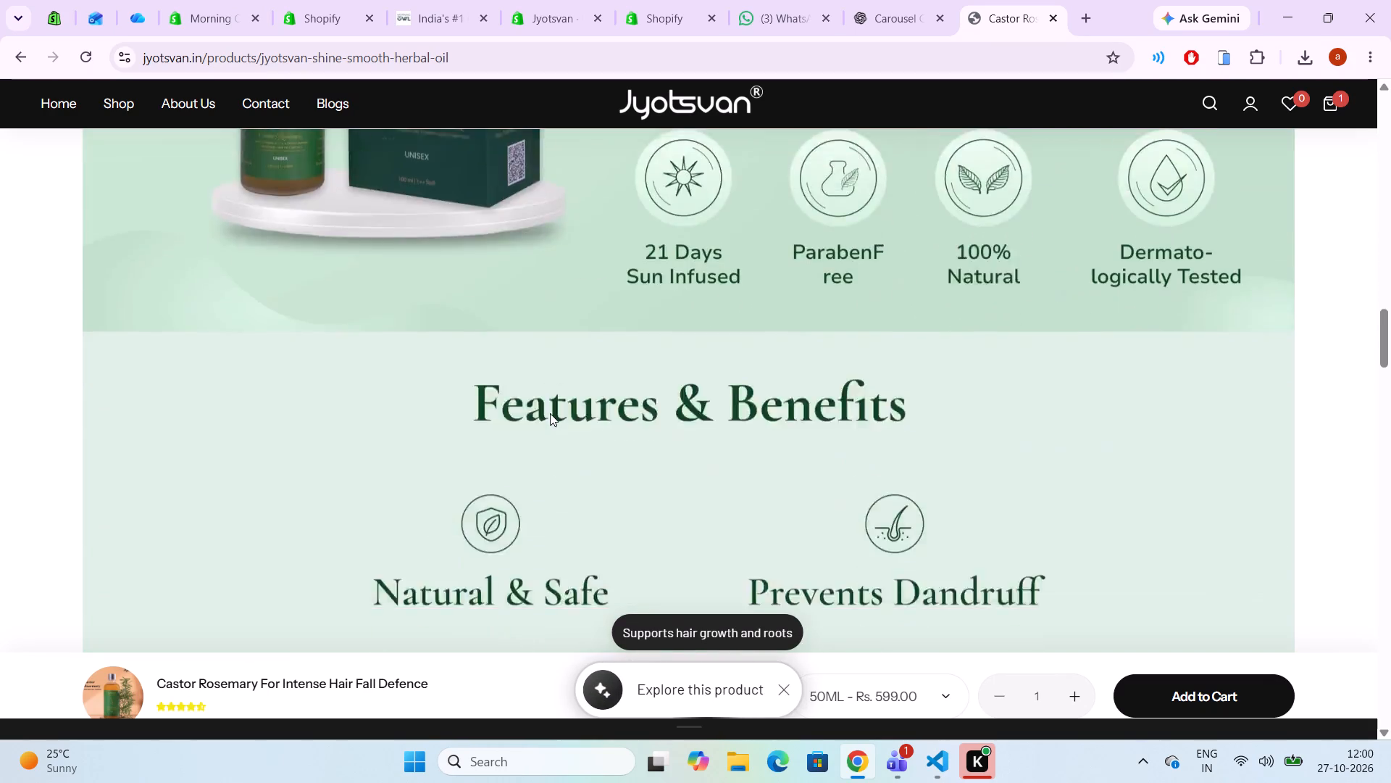
{"action": "scroll", "coordinate": [550, 413], "scroll_direction": "down", "scroll_amount": 4}
{"action": "scroll", "coordinate": [550, 413], "scroll_direction": "up", "scroll_amount": 1}
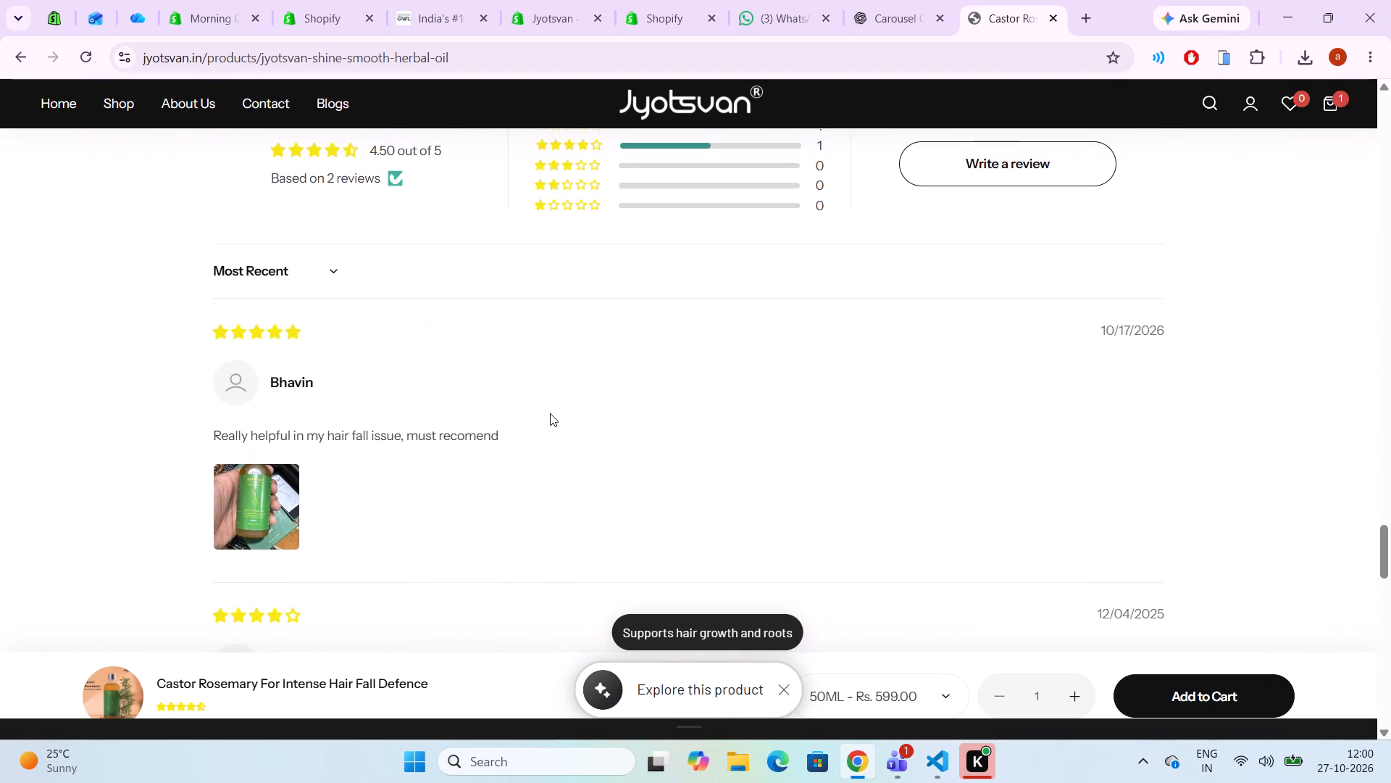
{"action": "scroll", "coordinate": [550, 413], "scroll_direction": "up", "scroll_amount": 1}
{"action": "scroll", "coordinate": [550, 413], "scroll_direction": "down", "scroll_amount": 1}
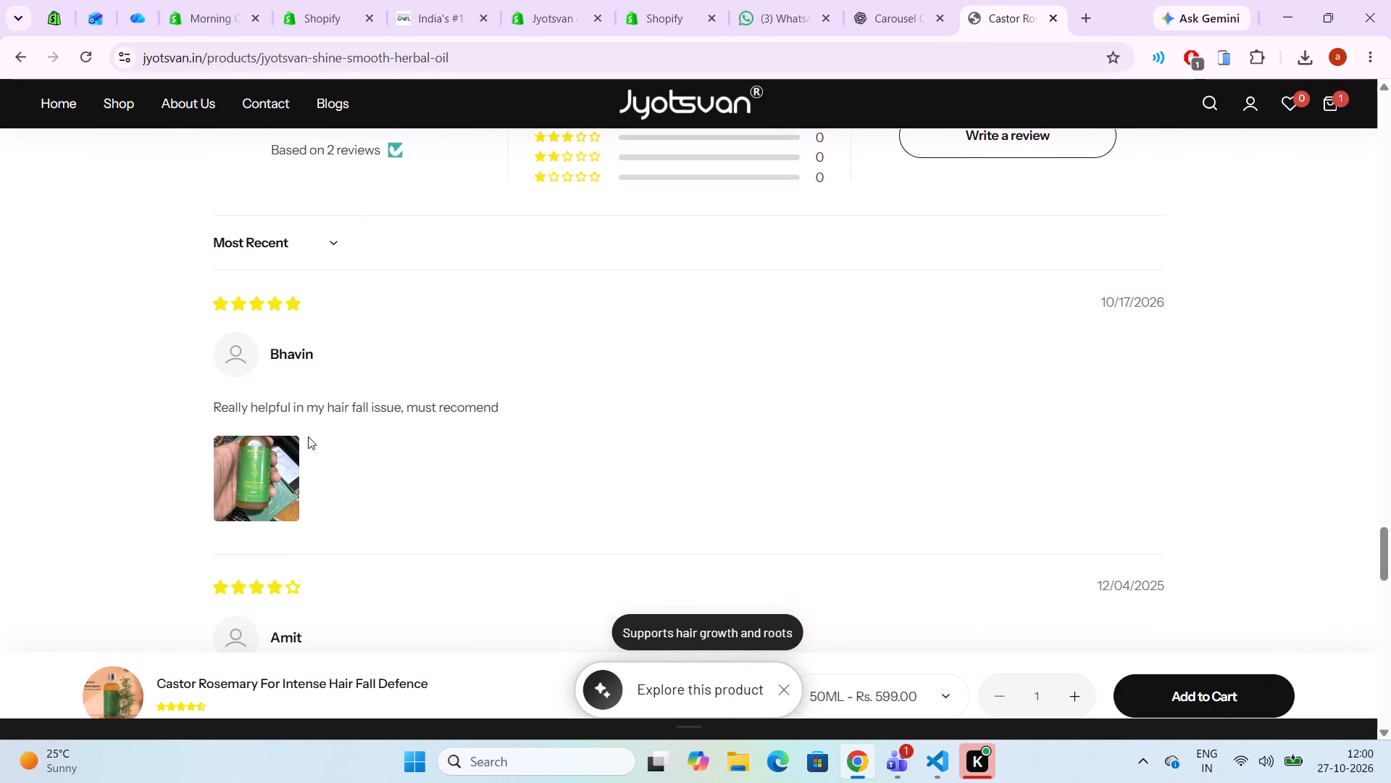
{"action": "scroll", "coordinate": [459, 438], "scroll_direction": "down", "scroll_amount": 2}
{"action": "scroll", "coordinate": [459, 438], "scroll_direction": "up", "scroll_amount": 5}
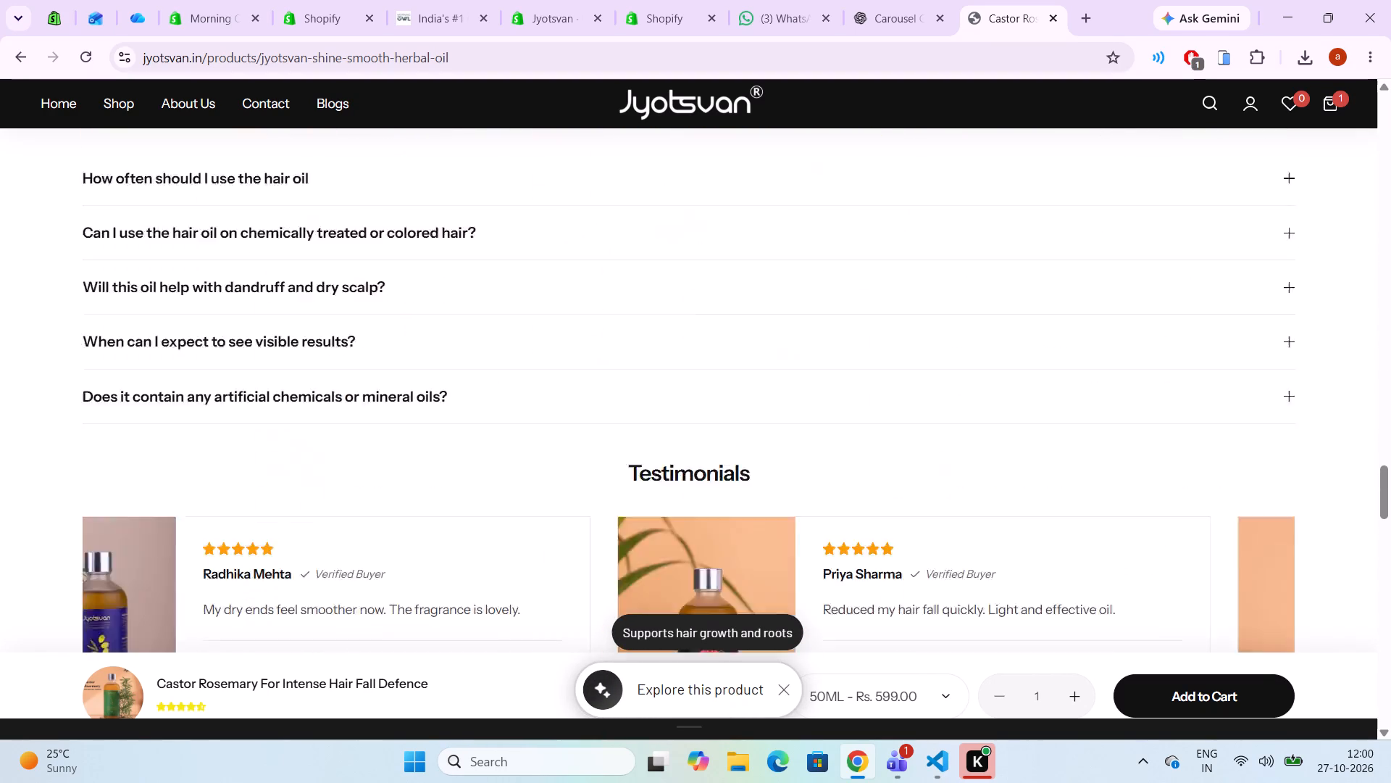
{"action": "scroll", "coordinate": [459, 438], "scroll_direction": "up", "scroll_amount": 6}
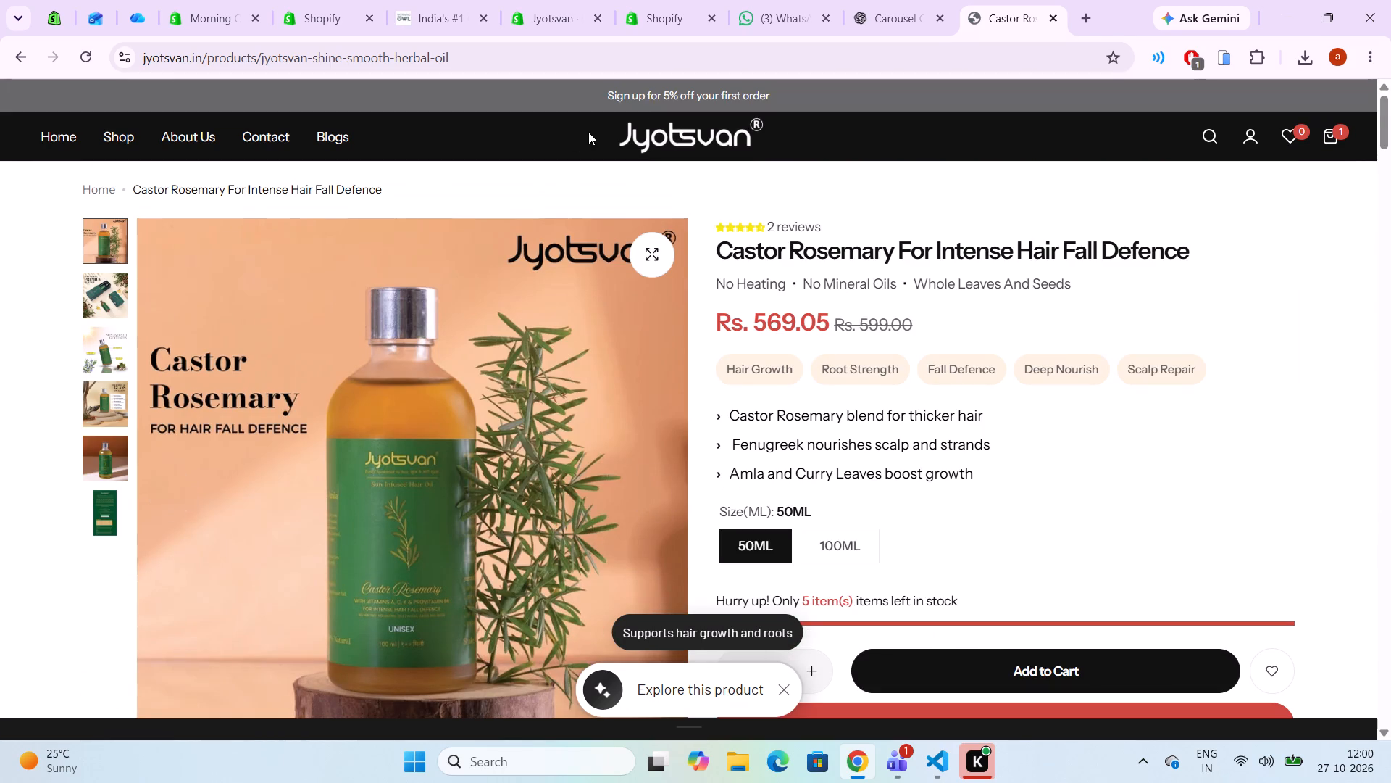
Return to the Home page, open the Mustard Henna product, and examine its live page sections, testimonials and customer reviews.
{"action": "left_click", "coordinate": [675, 144]}
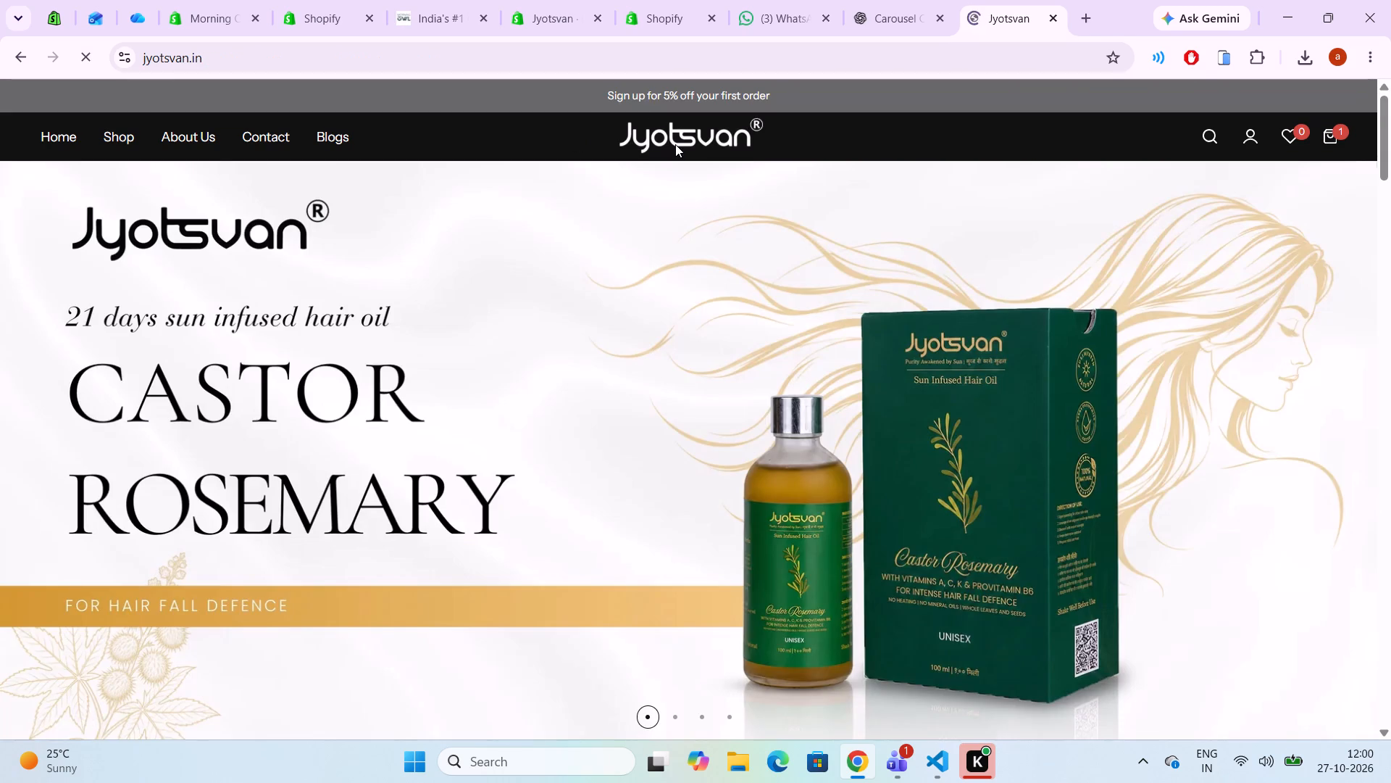
{"action": "scroll", "coordinate": [459, 377], "scroll_direction": "down", "scroll_amount": 5}
{"action": "scroll", "coordinate": [459, 377], "scroll_direction": "up", "scroll_amount": 1}
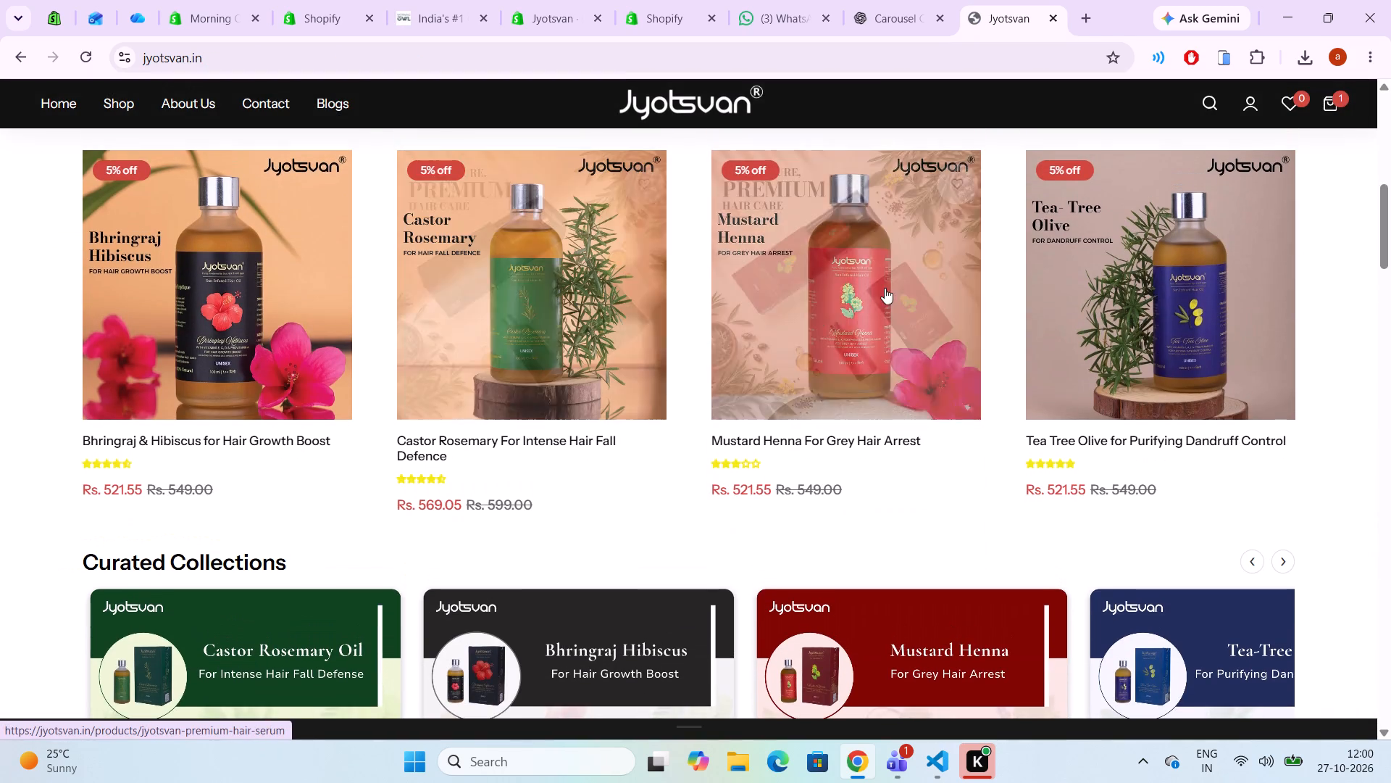
{"action": "left_click", "coordinate": [869, 323]}
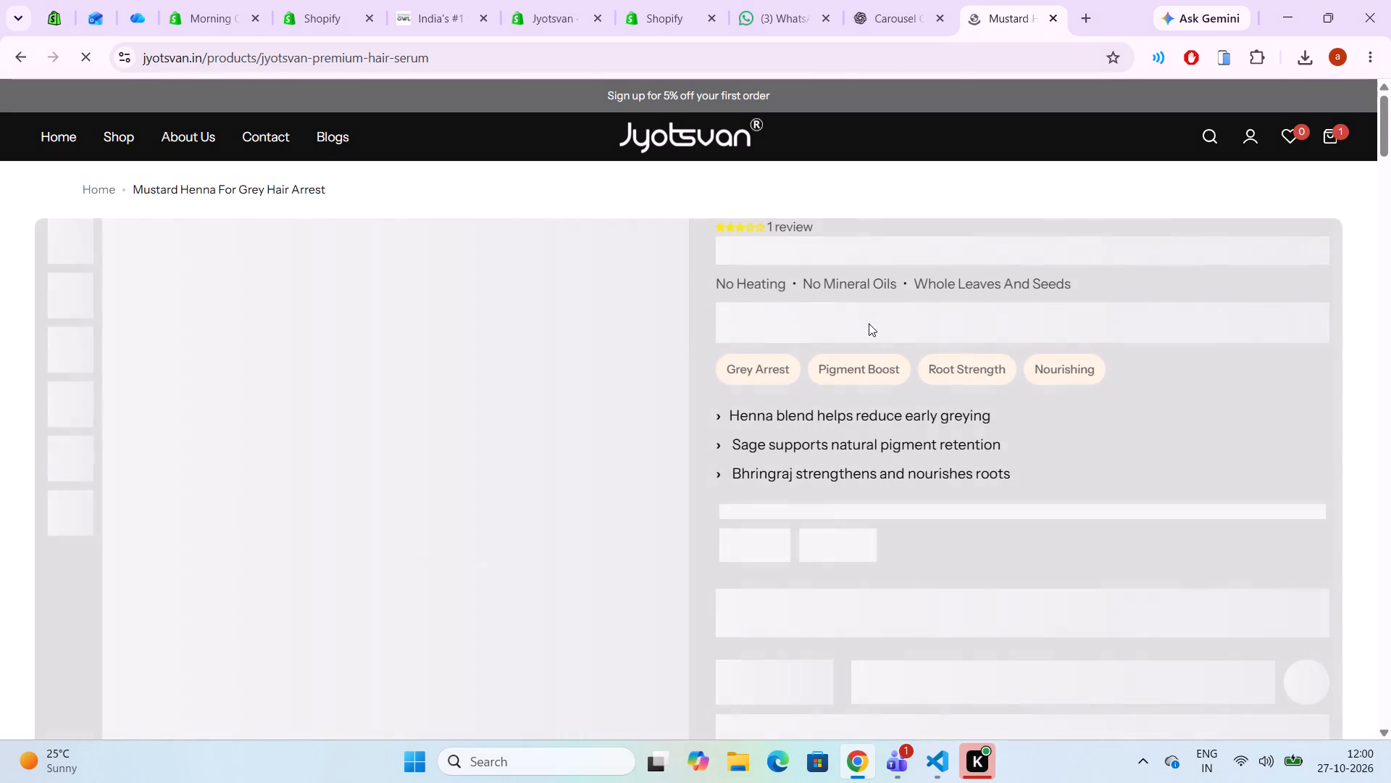
{"action": "scroll", "coordinate": [570, 397], "scroll_direction": "down", "scroll_amount": 4}
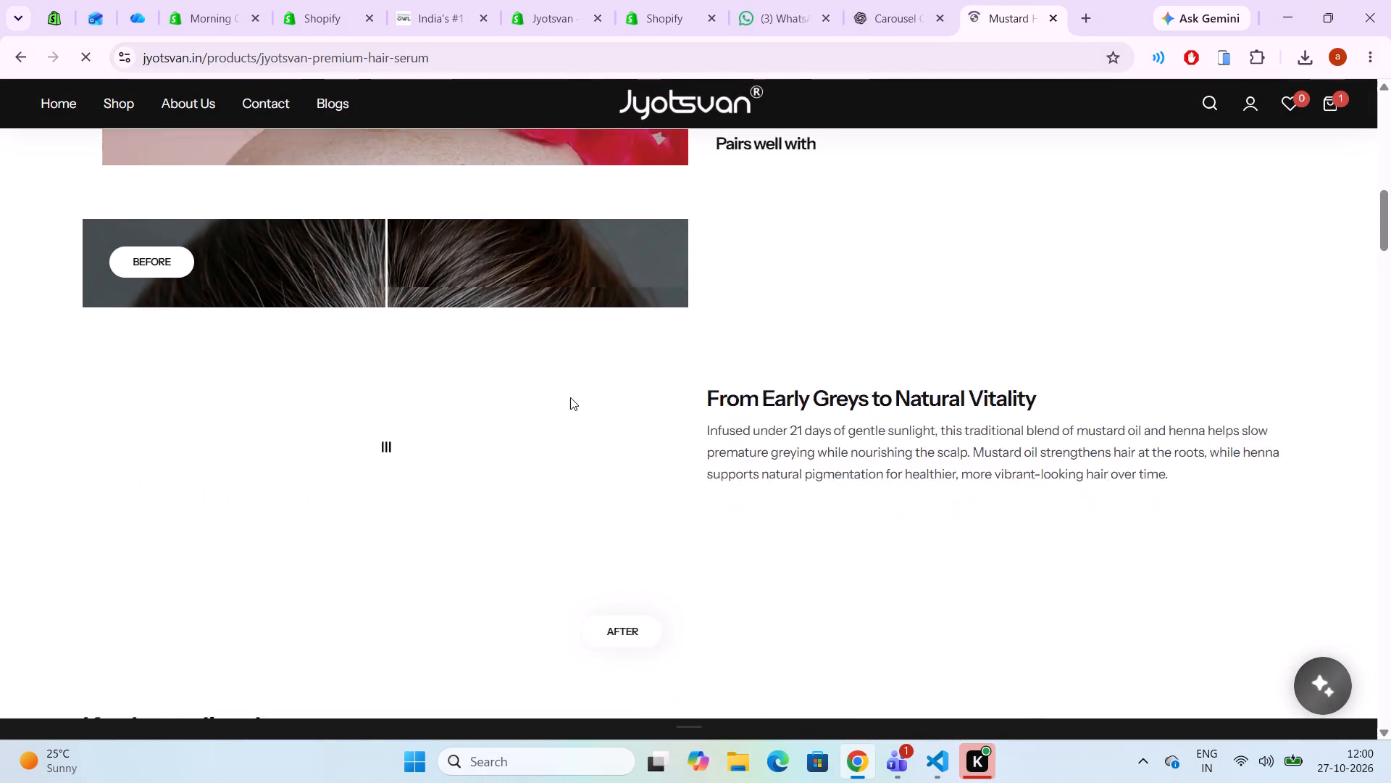
{"action": "scroll", "coordinate": [570, 397], "scroll_direction": "down", "scroll_amount": 5}
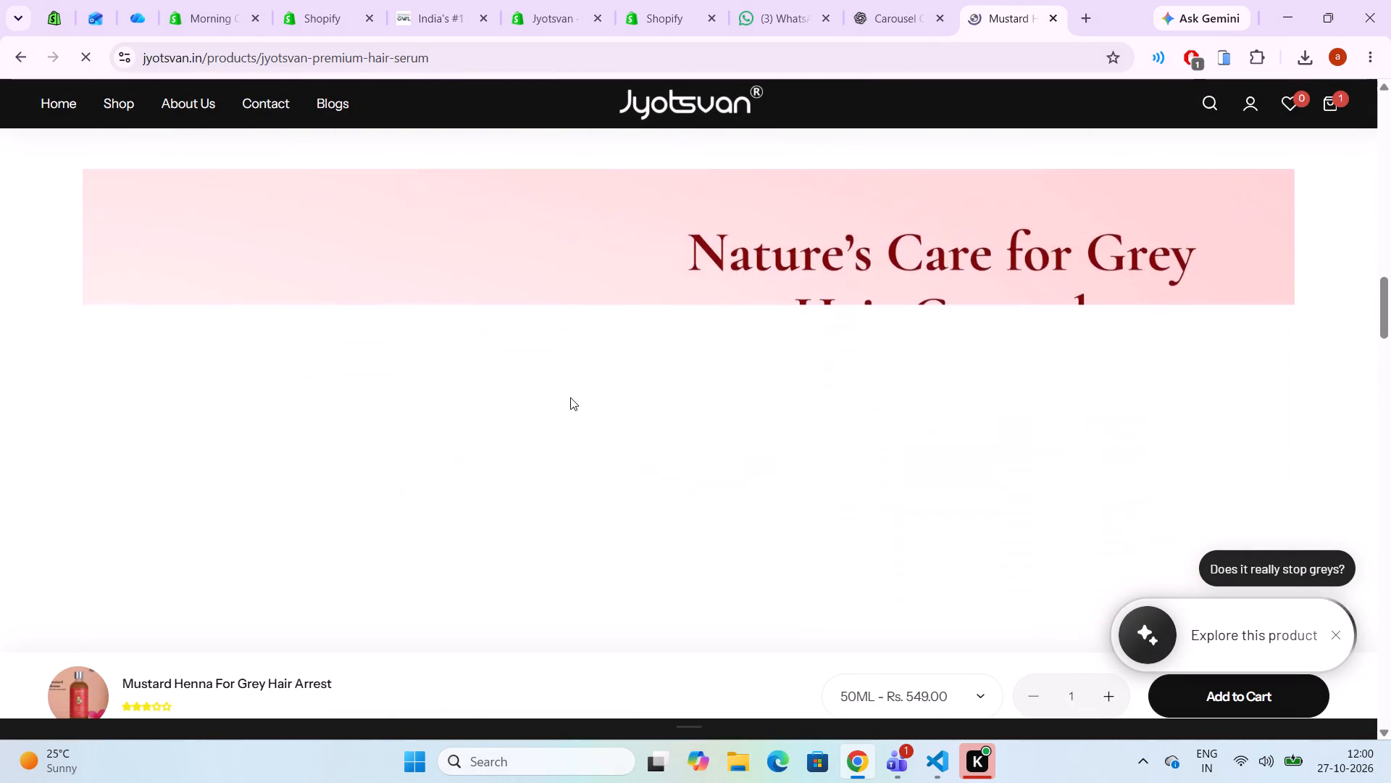
{"action": "scroll", "coordinate": [570, 397], "scroll_direction": "down", "scroll_amount": 5}
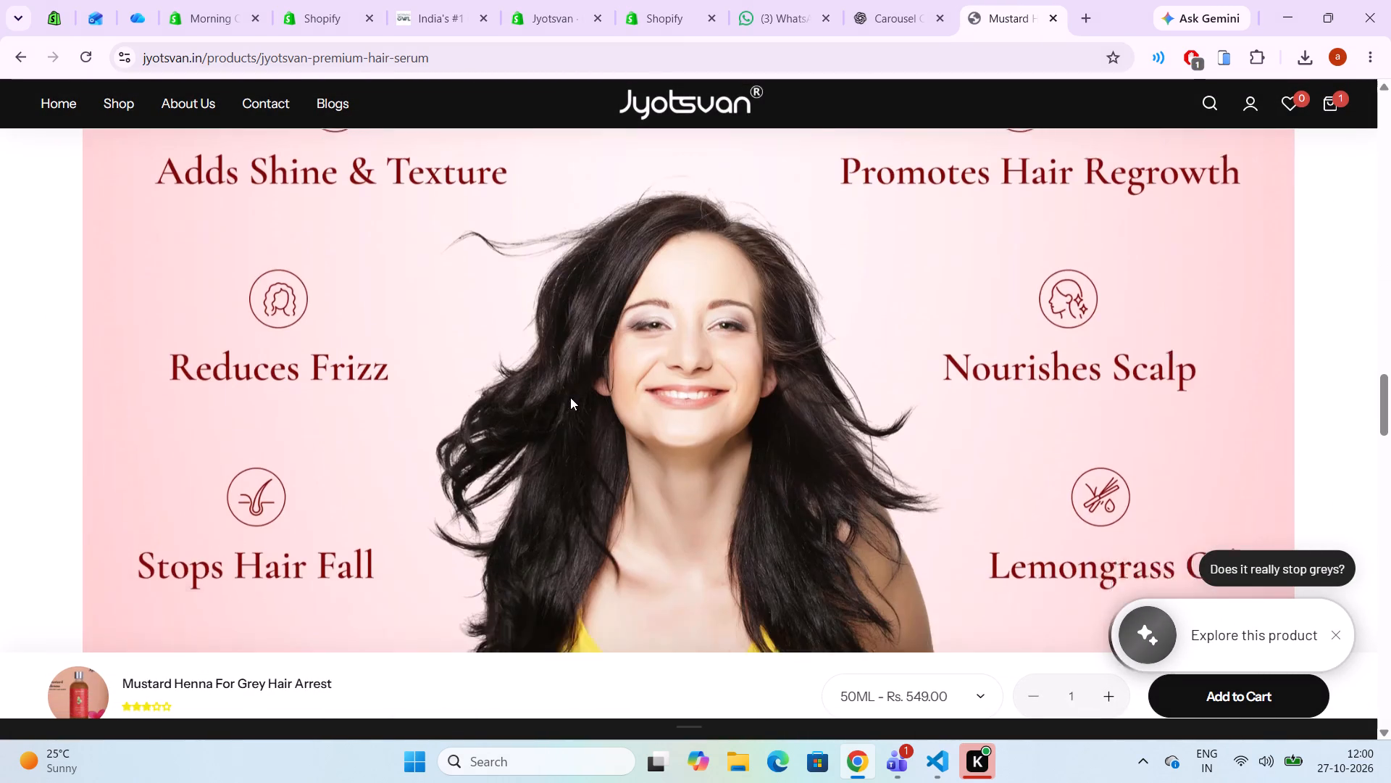
{"action": "scroll", "coordinate": [570, 397], "scroll_direction": "down", "scroll_amount": 5}
{"action": "scroll", "coordinate": [570, 397], "scroll_direction": "up", "scroll_amount": 1}
{"action": "scroll", "coordinate": [570, 397], "scroll_direction": "down", "scroll_amount": 1}
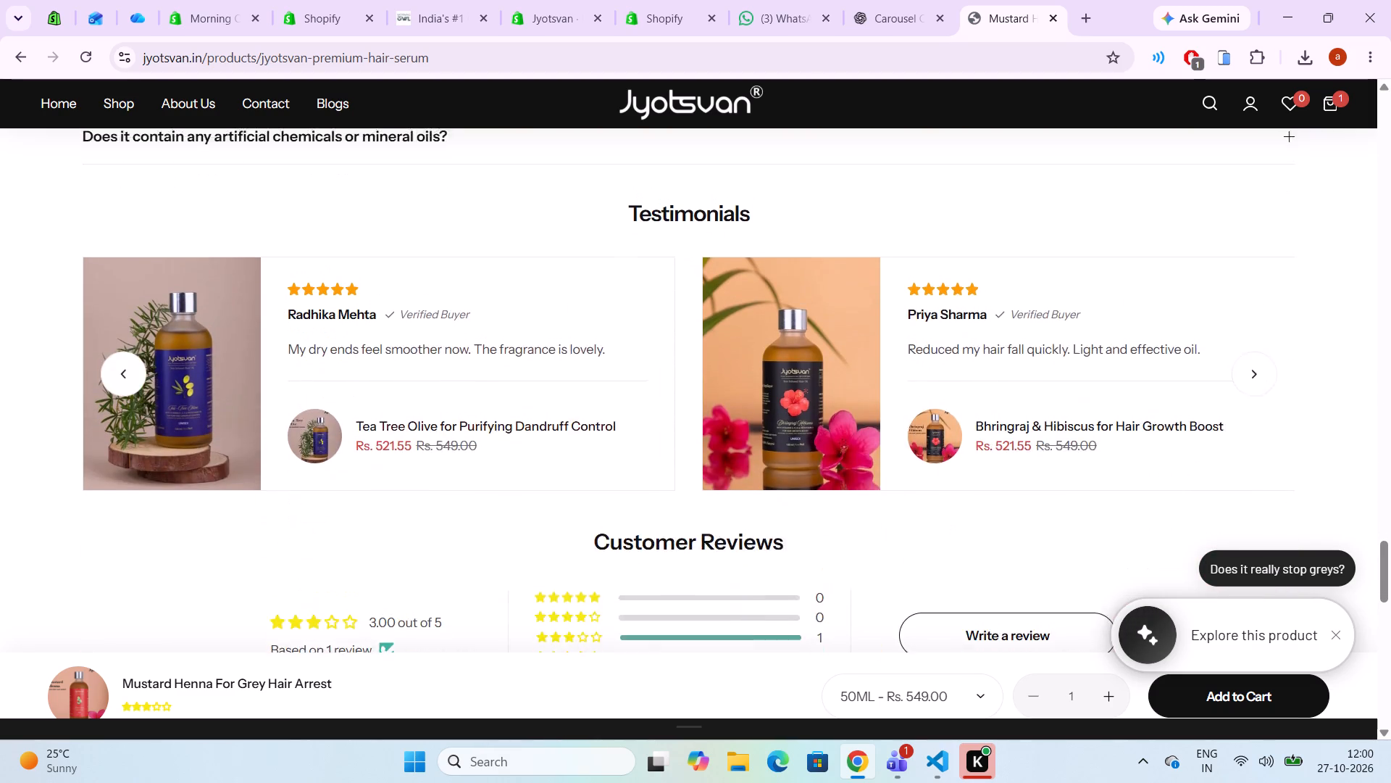
{"action": "scroll", "coordinate": [570, 397], "scroll_direction": "down", "scroll_amount": 1}
{"action": "scroll", "coordinate": [664, 389], "scroll_direction": "up", "scroll_amount": 14}
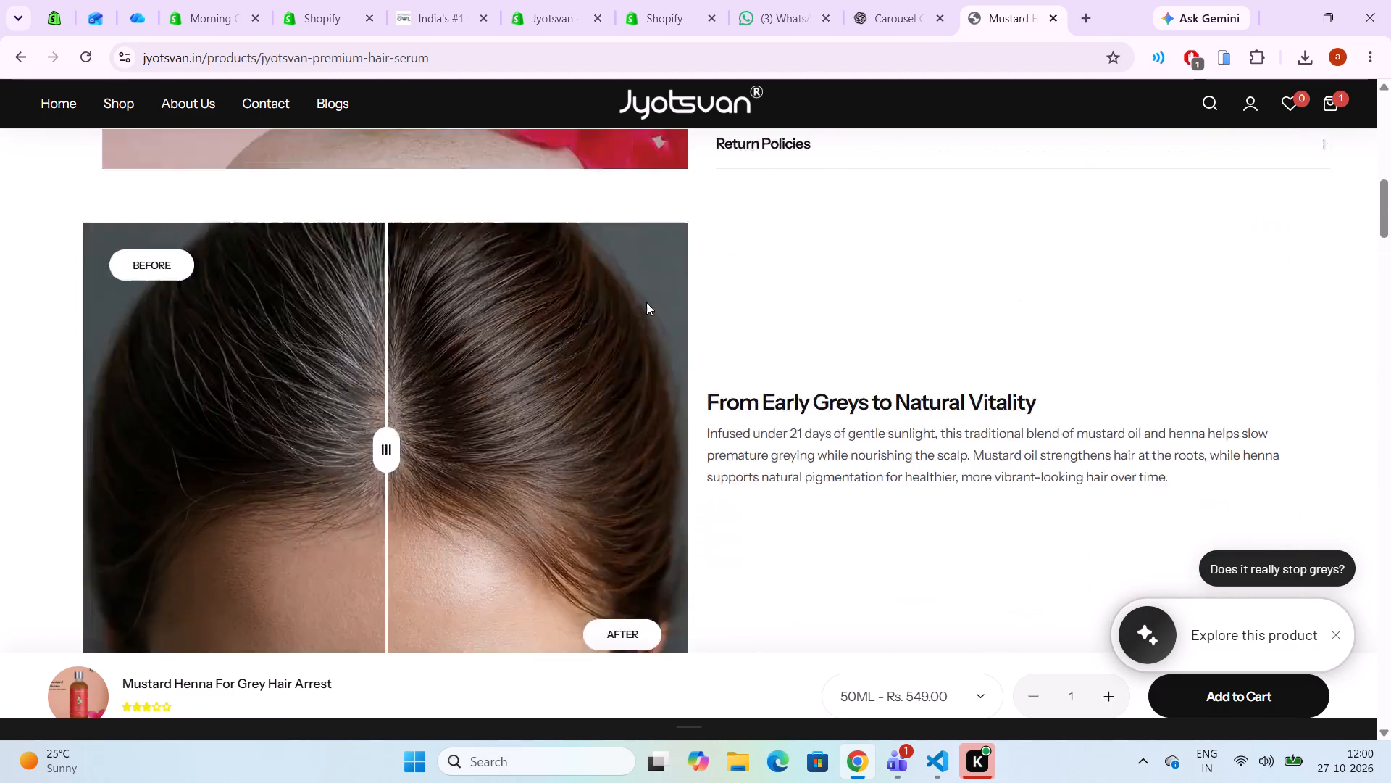
Return to the Home page, open the Tea Tree Olive product, and examine its live page from the product details to the footer.
{"action": "left_click", "coordinate": [659, 110]}
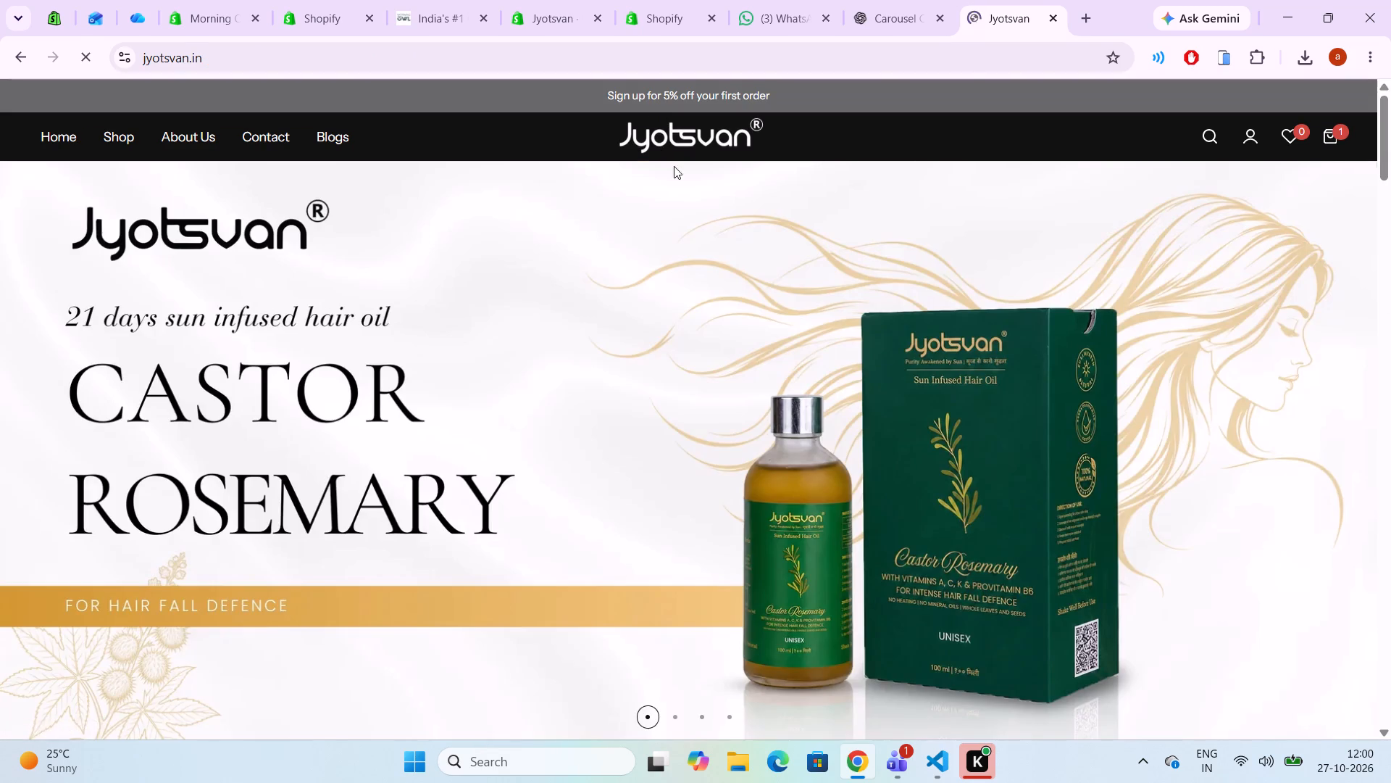
{"action": "scroll", "coordinate": [772, 370], "scroll_direction": "down", "scroll_amount": 3}
{"action": "left_click", "coordinate": [1143, 504]}
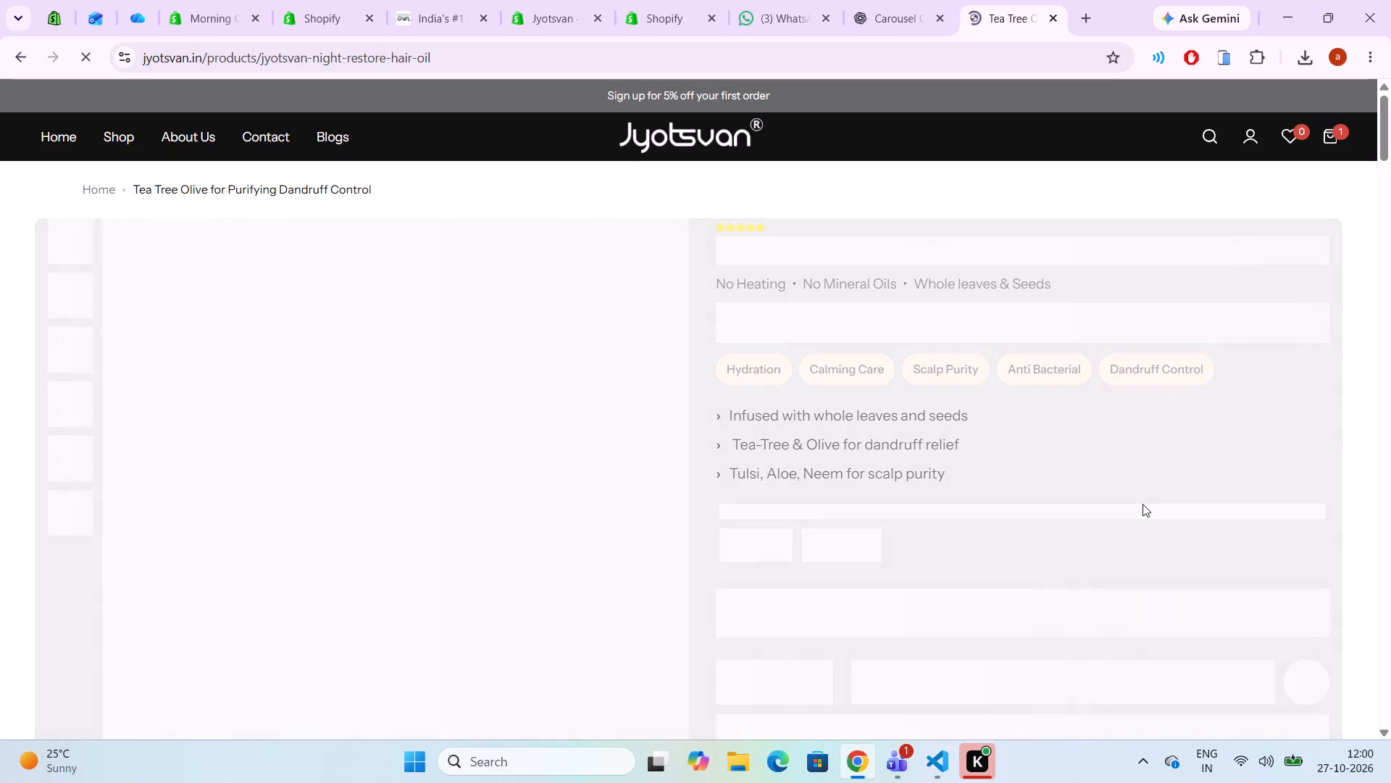
{"action": "scroll", "coordinate": [688, 523], "scroll_direction": "down", "scroll_amount": 3}
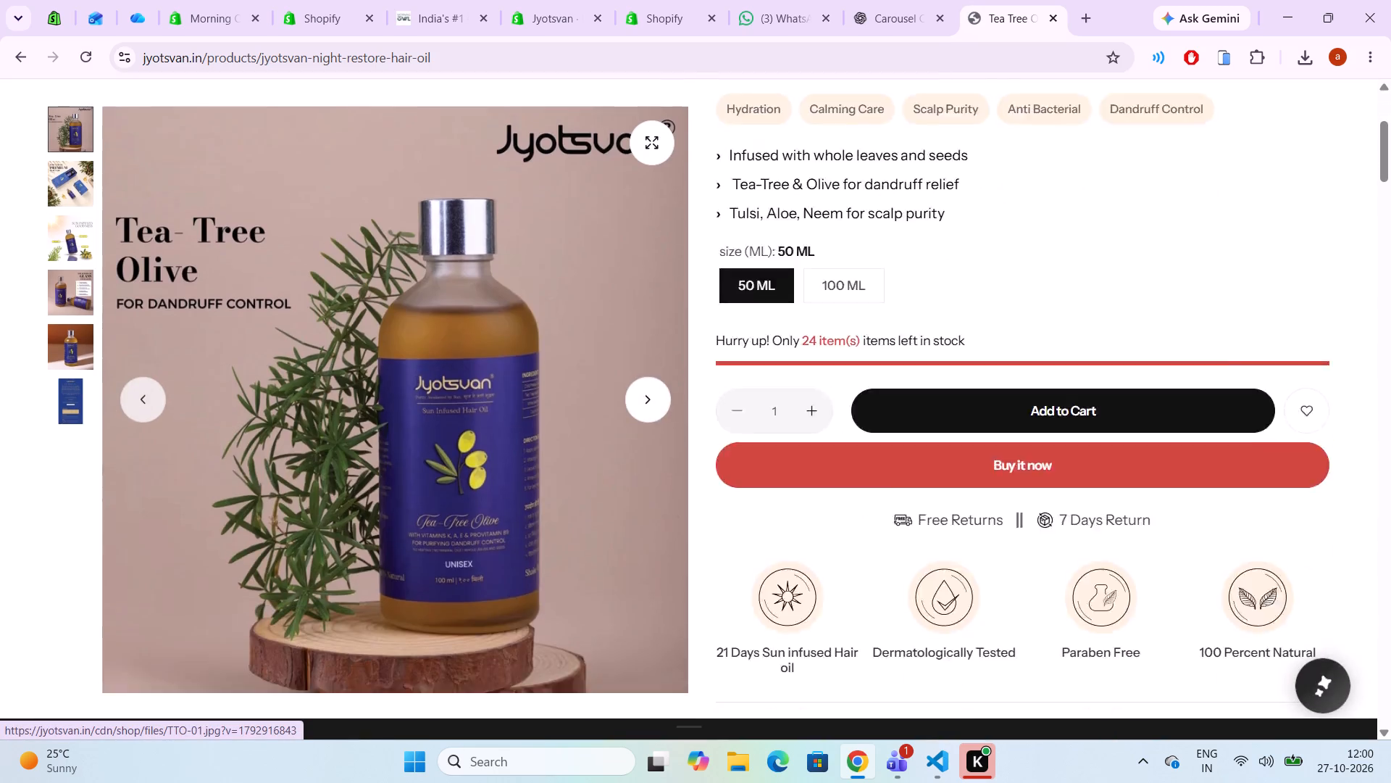
{"action": "scroll", "coordinate": [688, 523], "scroll_direction": "down", "scroll_amount": 7}
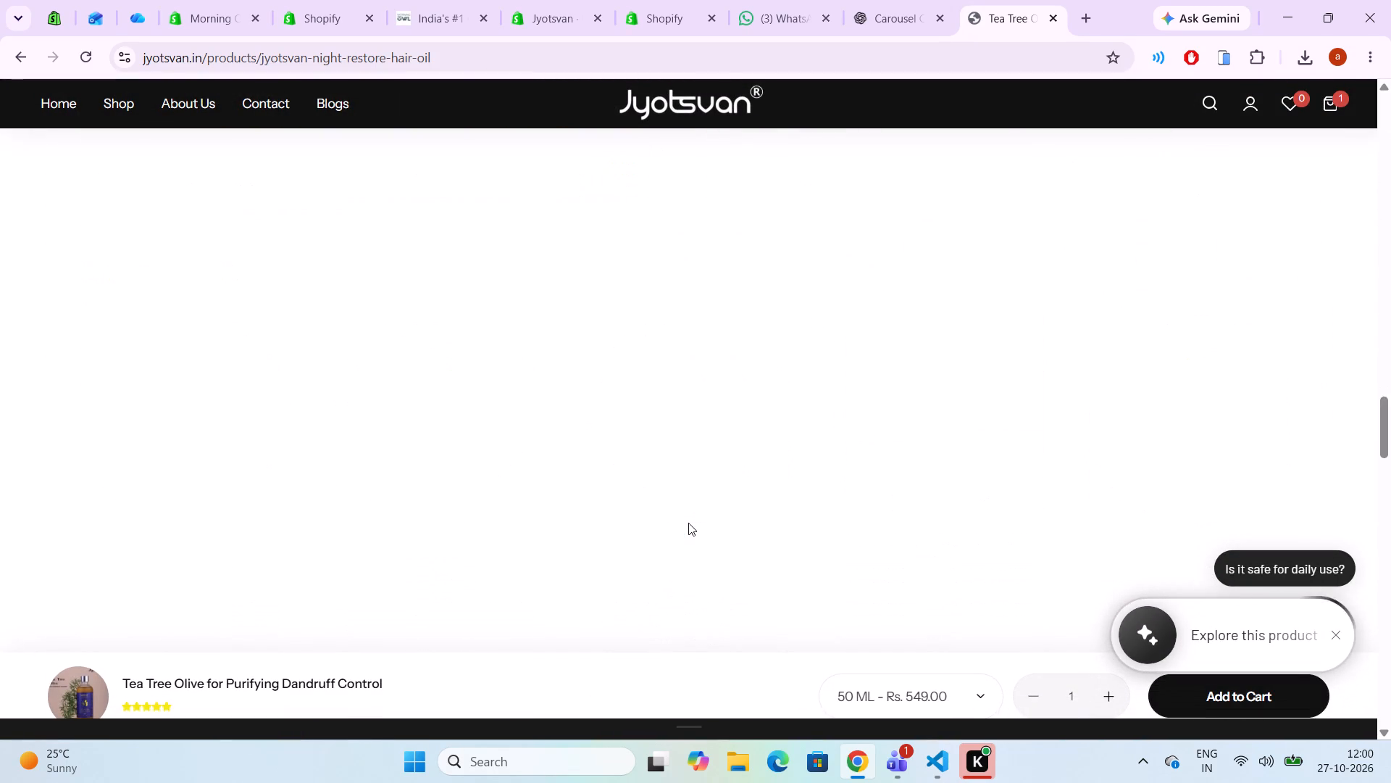
{"action": "scroll", "coordinate": [688, 523], "scroll_direction": "down", "scroll_amount": 9}
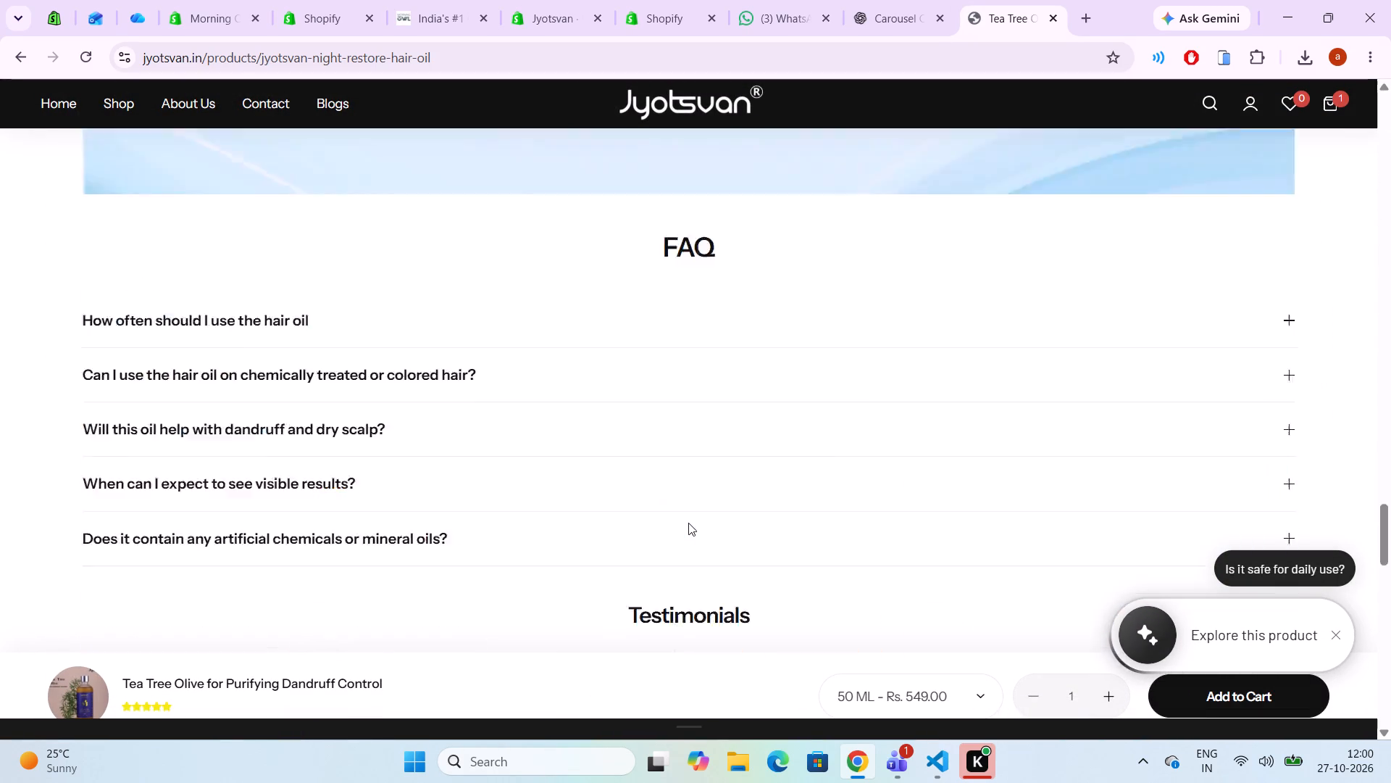
{"action": "scroll", "coordinate": [688, 523], "scroll_direction": "up", "scroll_amount": 1}
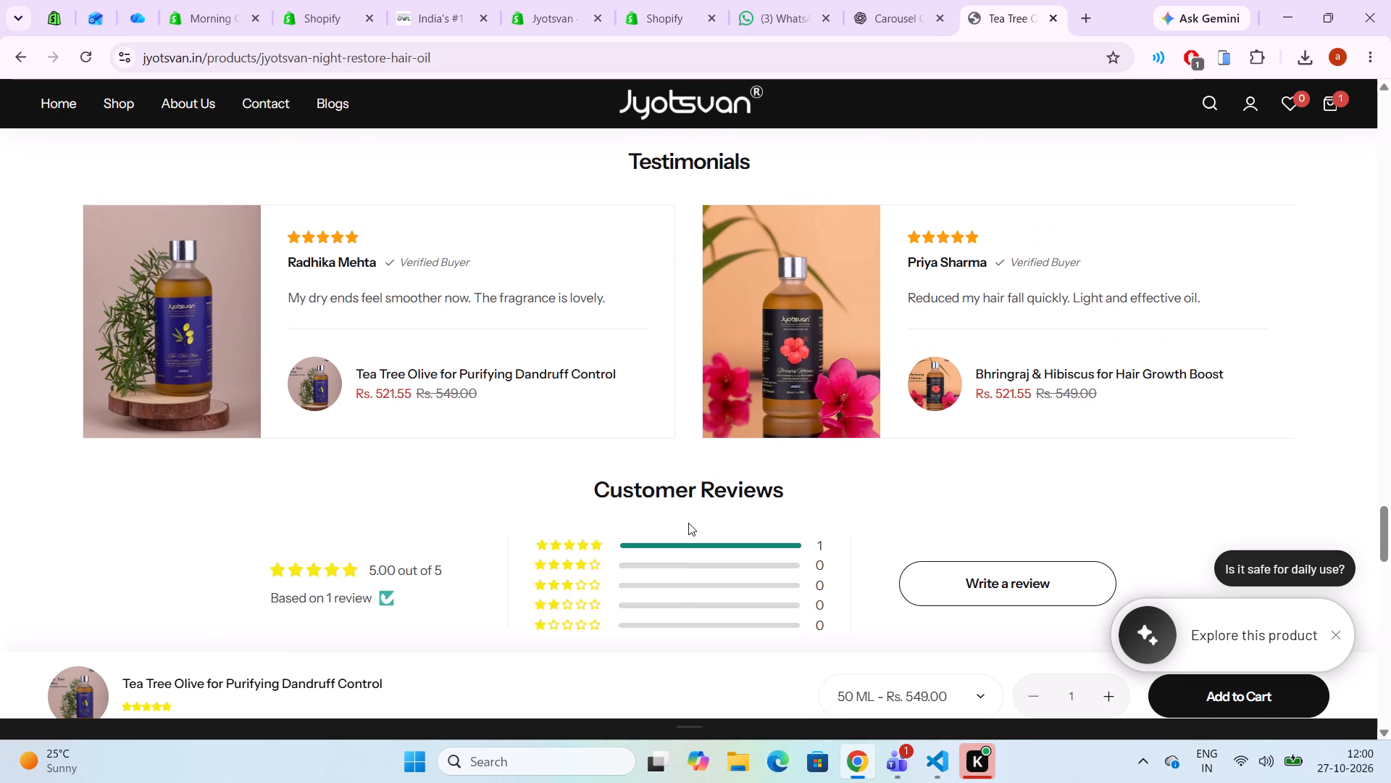